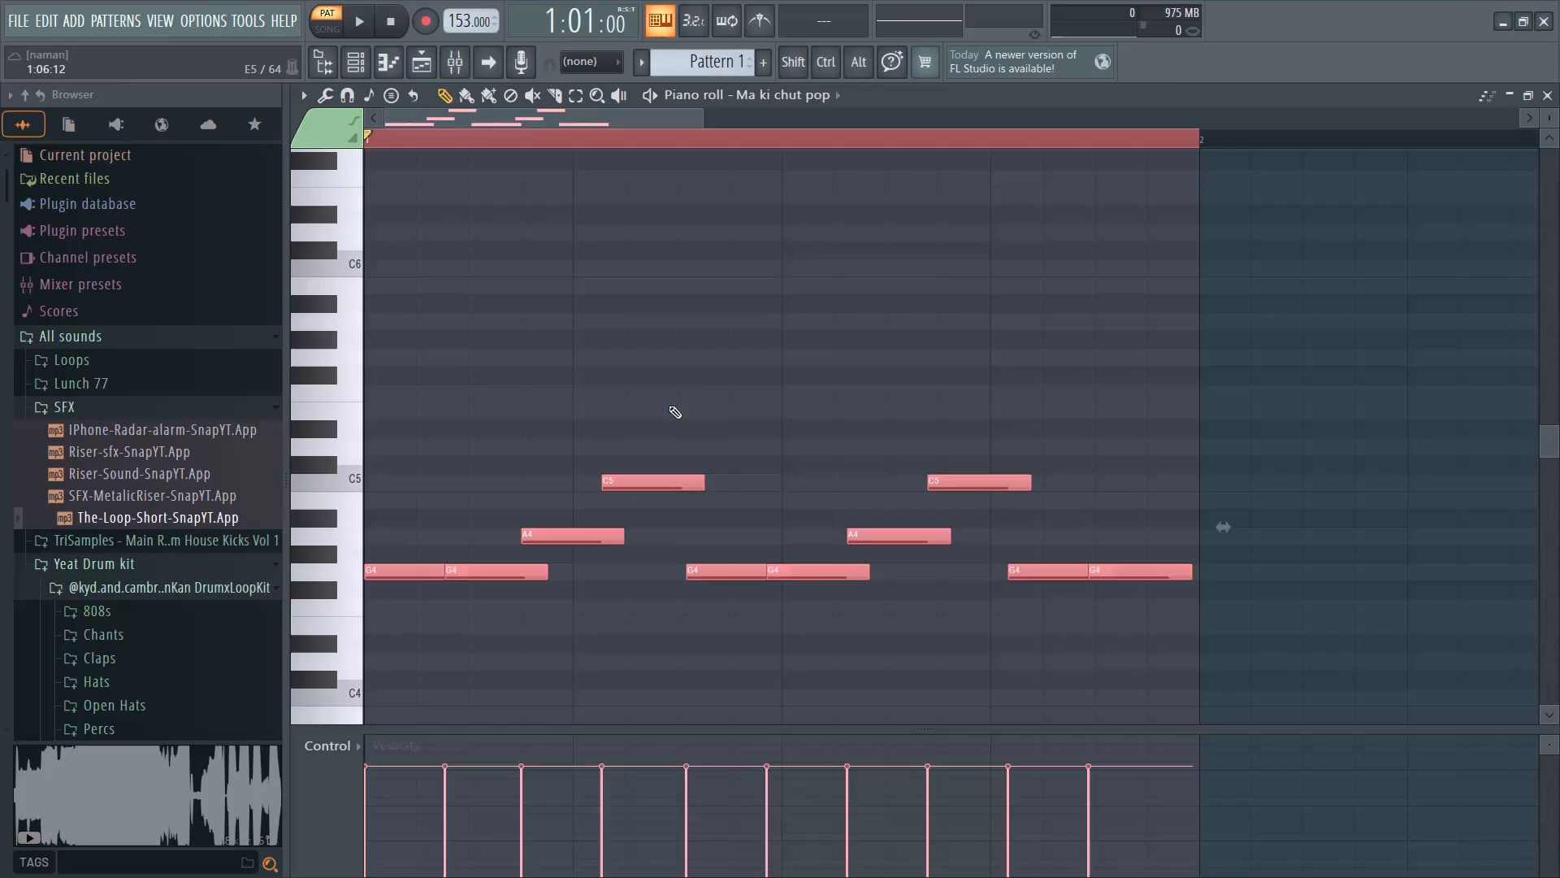
# Shift all the melody notes in Pattern 1 slightly later in the piano roll.
pyautogui.moveTo(494, 576); pyautogui.dragTo(524, 584)
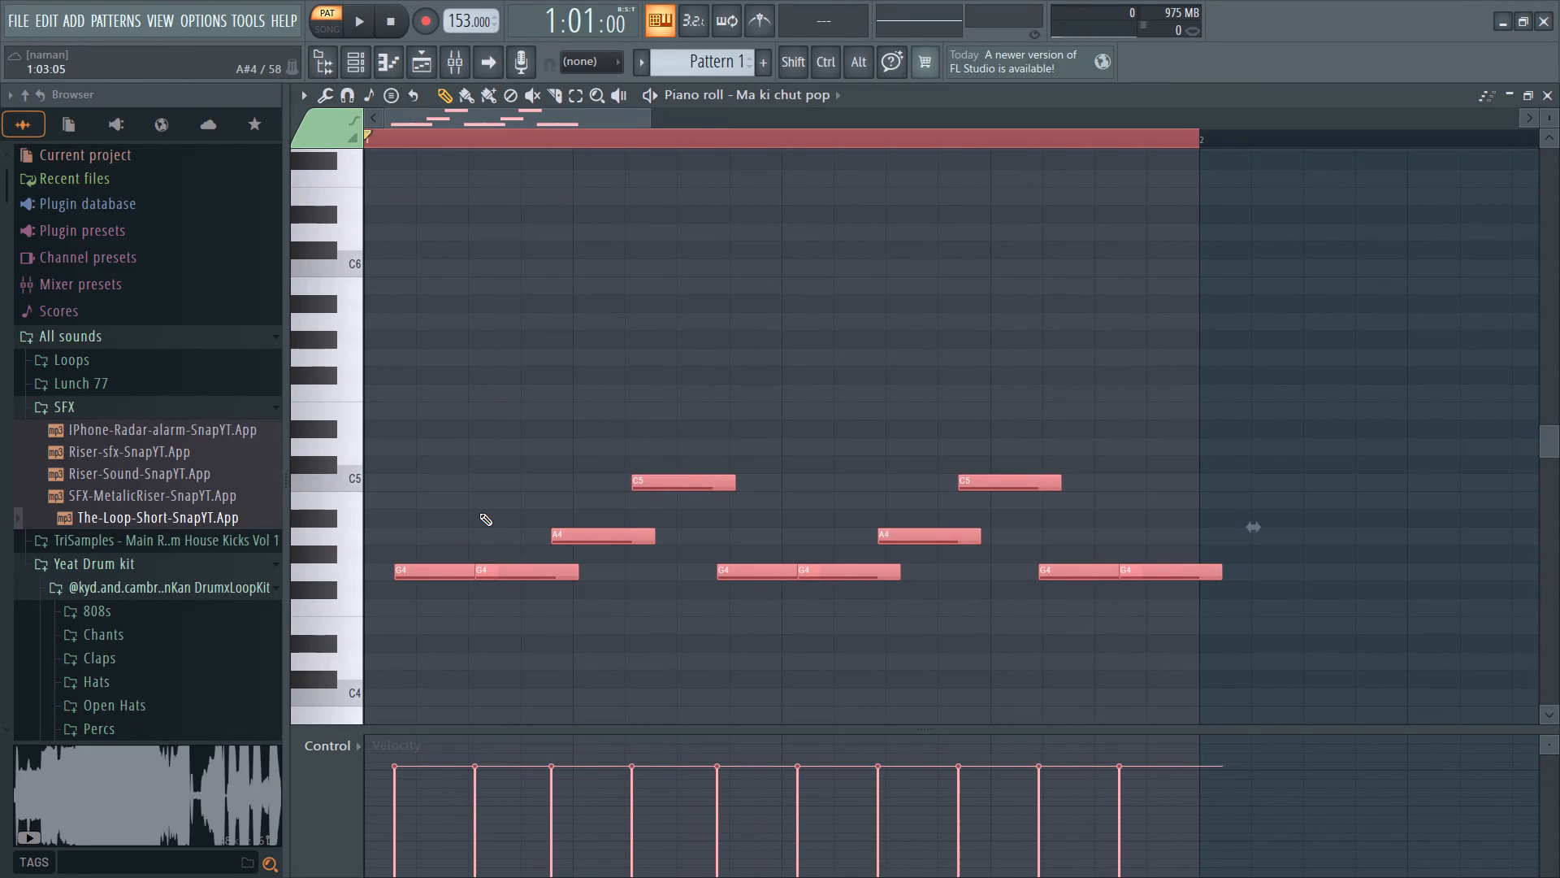
# Switch to DaVinci Resolve, open the Short Film project and show its Edit page.
pyautogui.click(1502, 20)
pyautogui.click(650, 846)
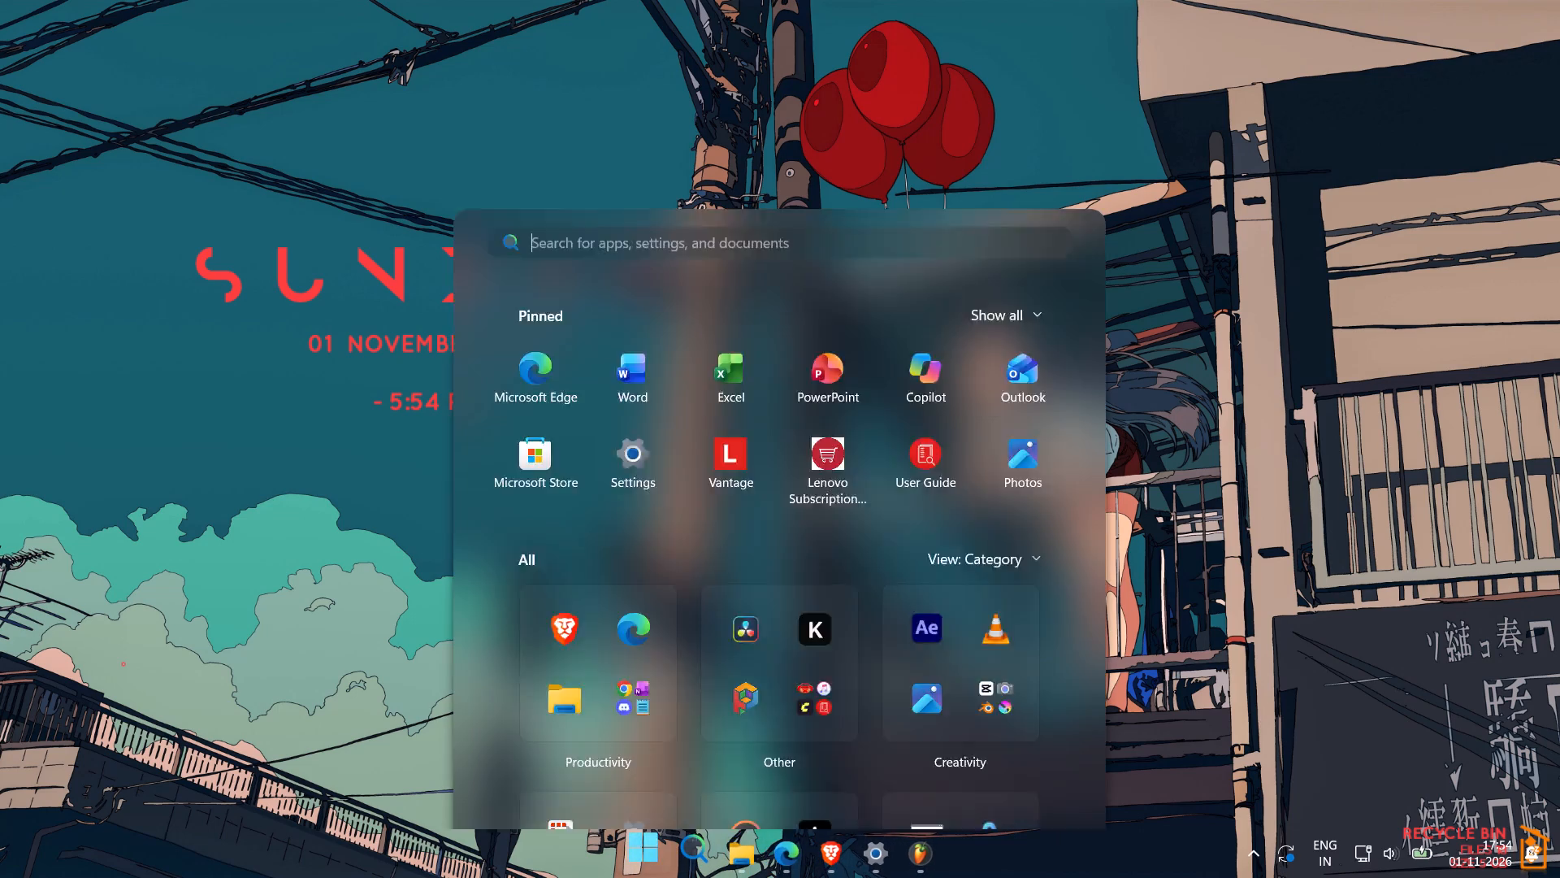
pyautogui.click(731, 508)
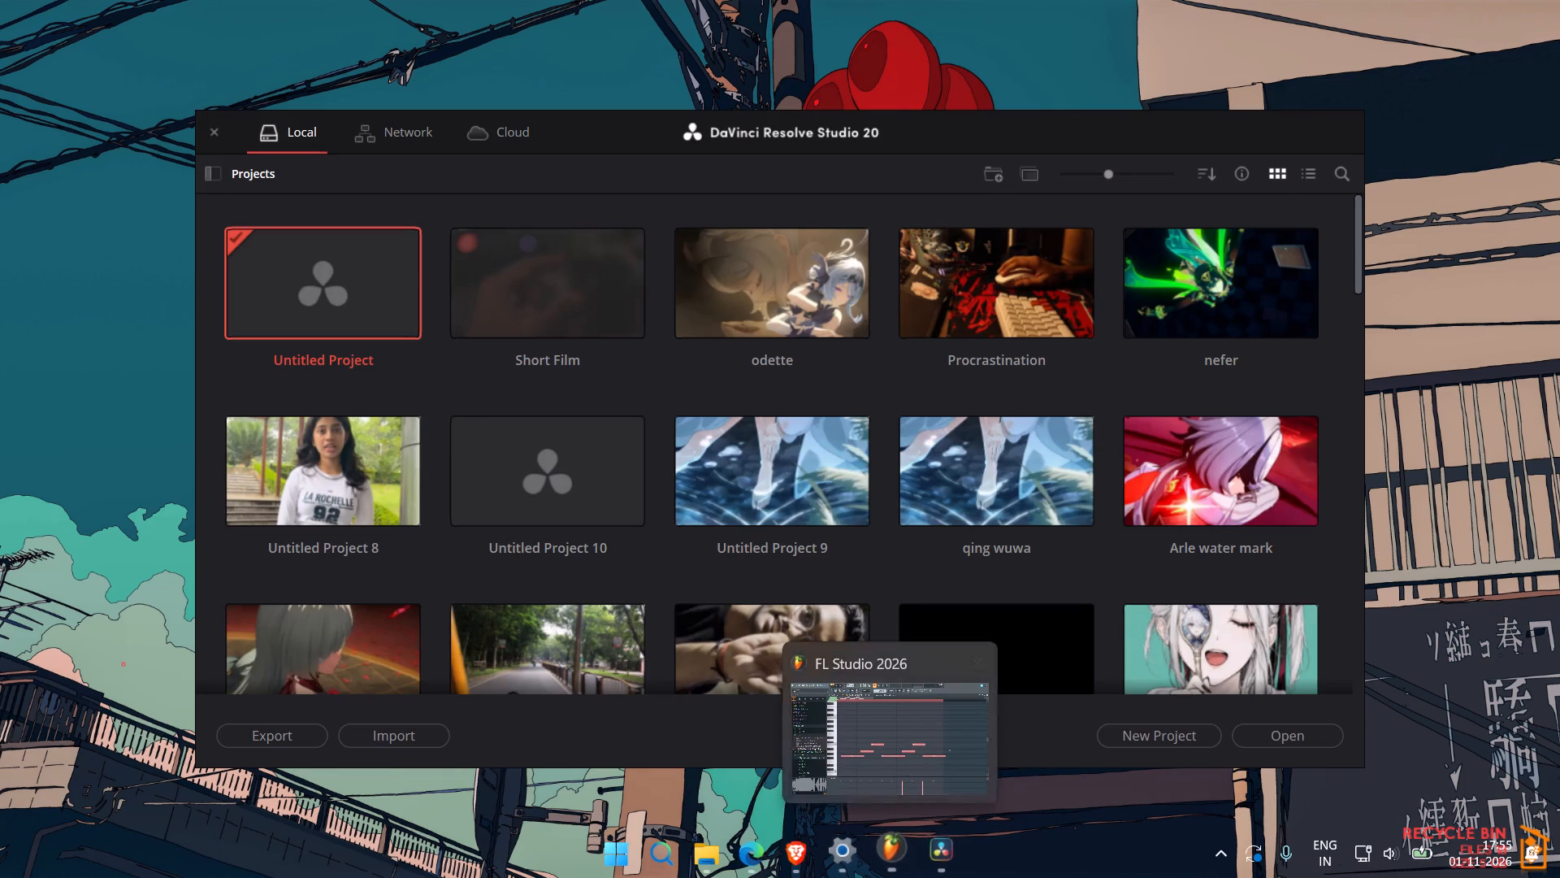
pyautogui.doubleClick(572, 302)
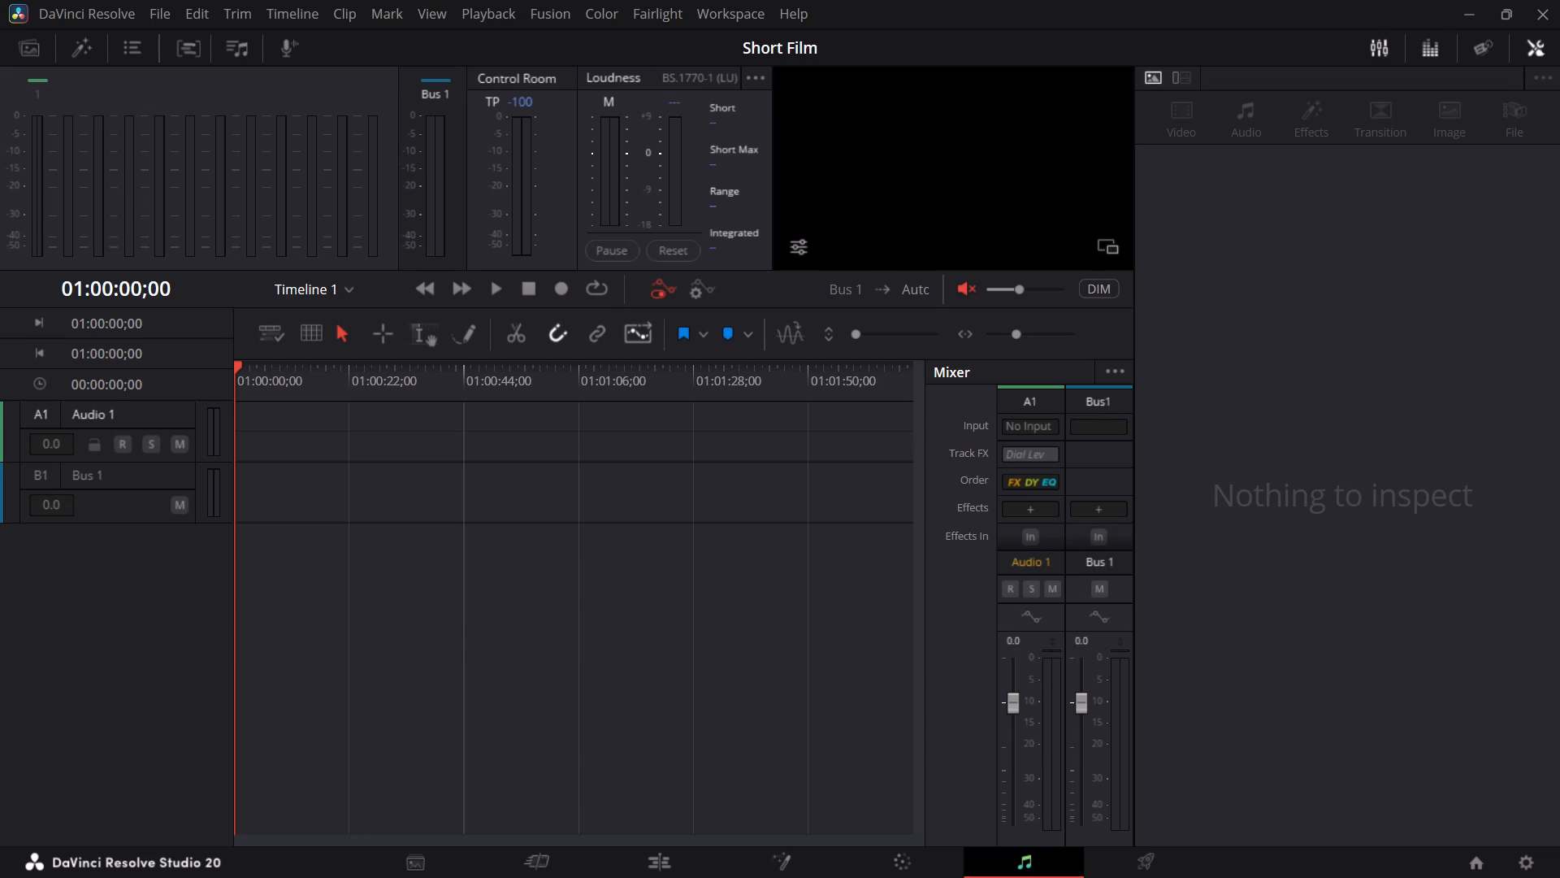
pyautogui.click(661, 861)
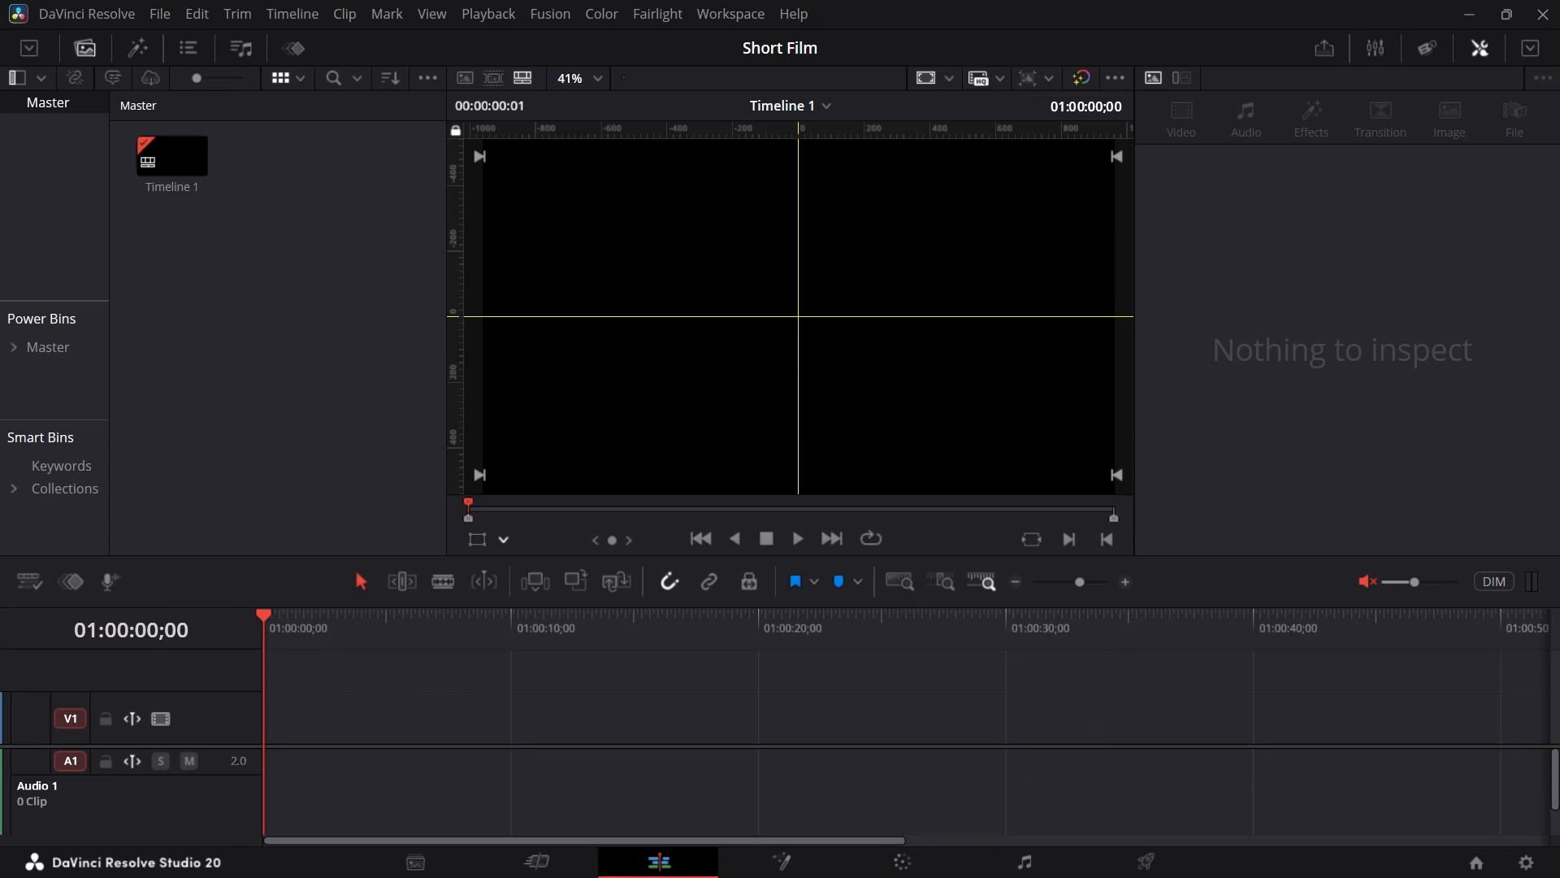
# Start a media import and browse to the All sounds folder inside FL studio on the Windows-SSD (C:) drive.
pyautogui.hotkey('ctrl', 'i')
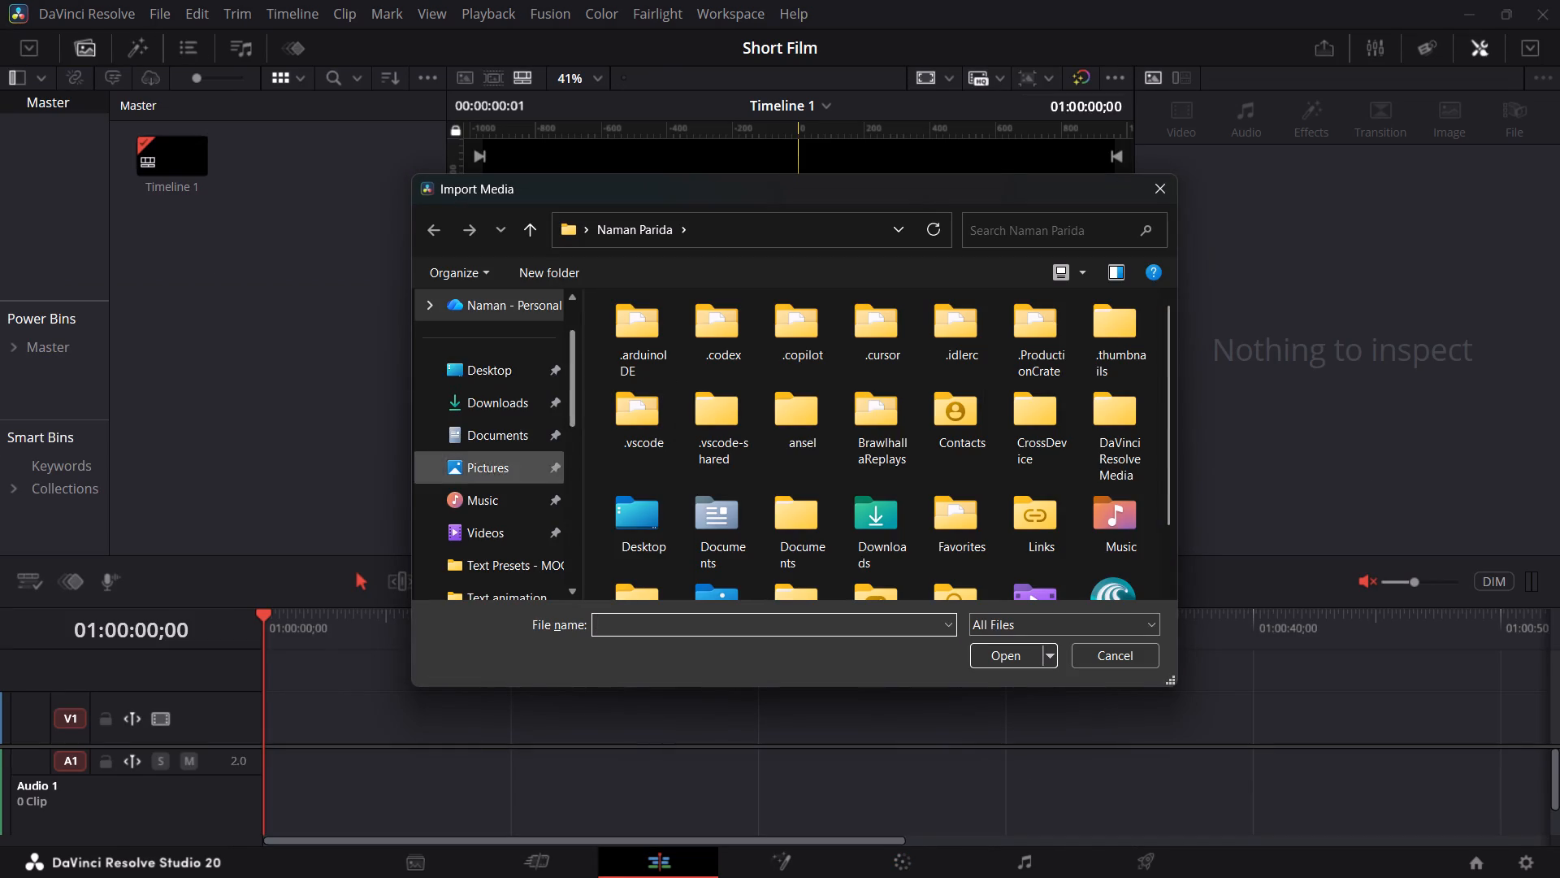
pyautogui.scroll(-1, 532, 475)
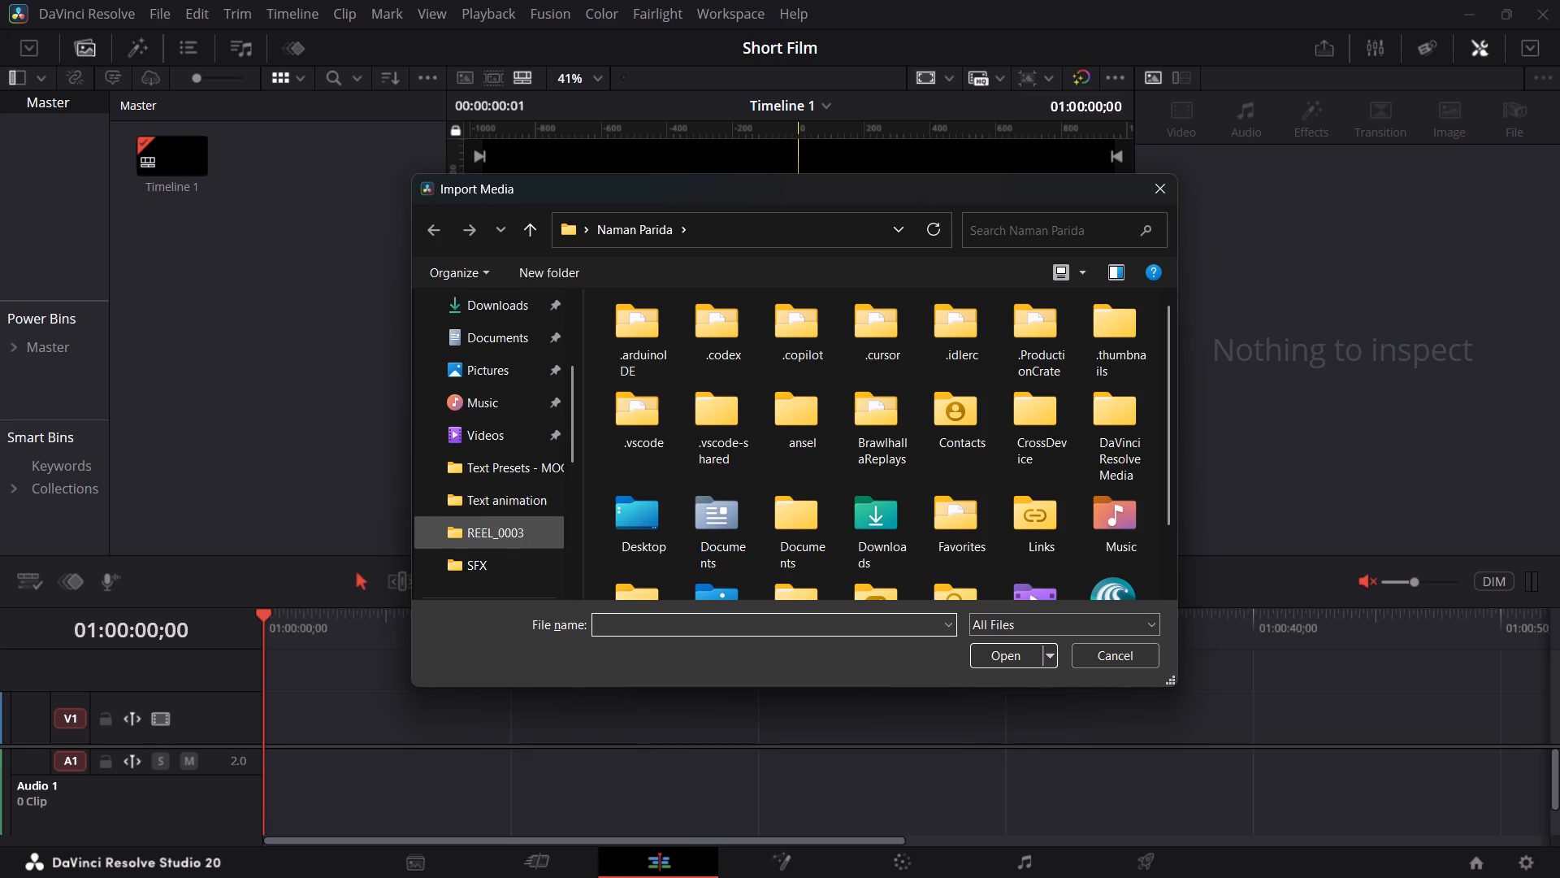
pyautogui.scroll(-3, 506, 541)
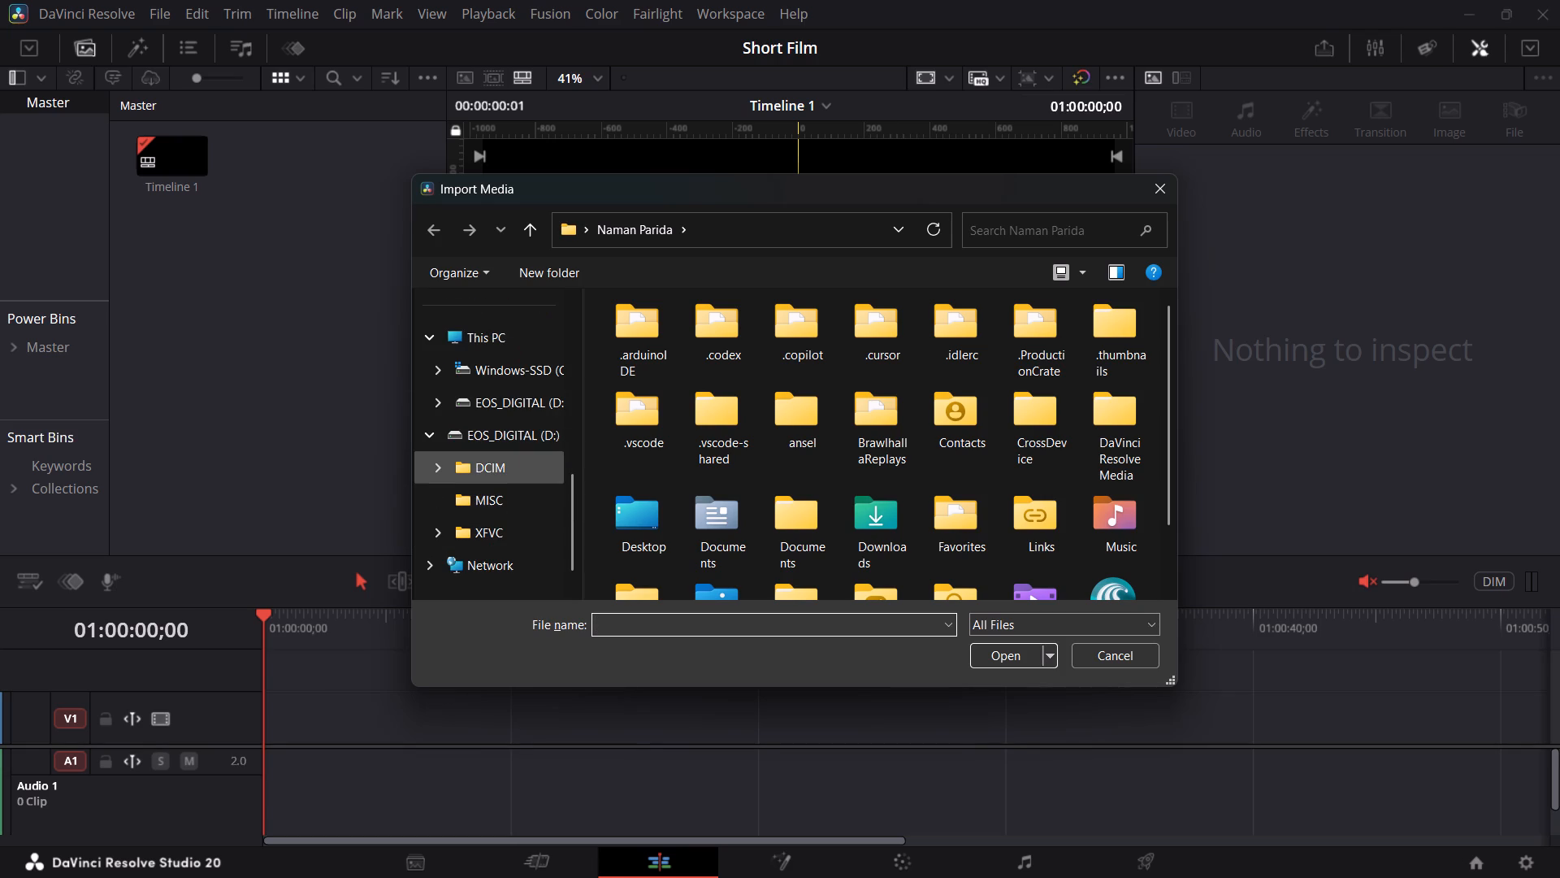
pyautogui.click(515, 474)
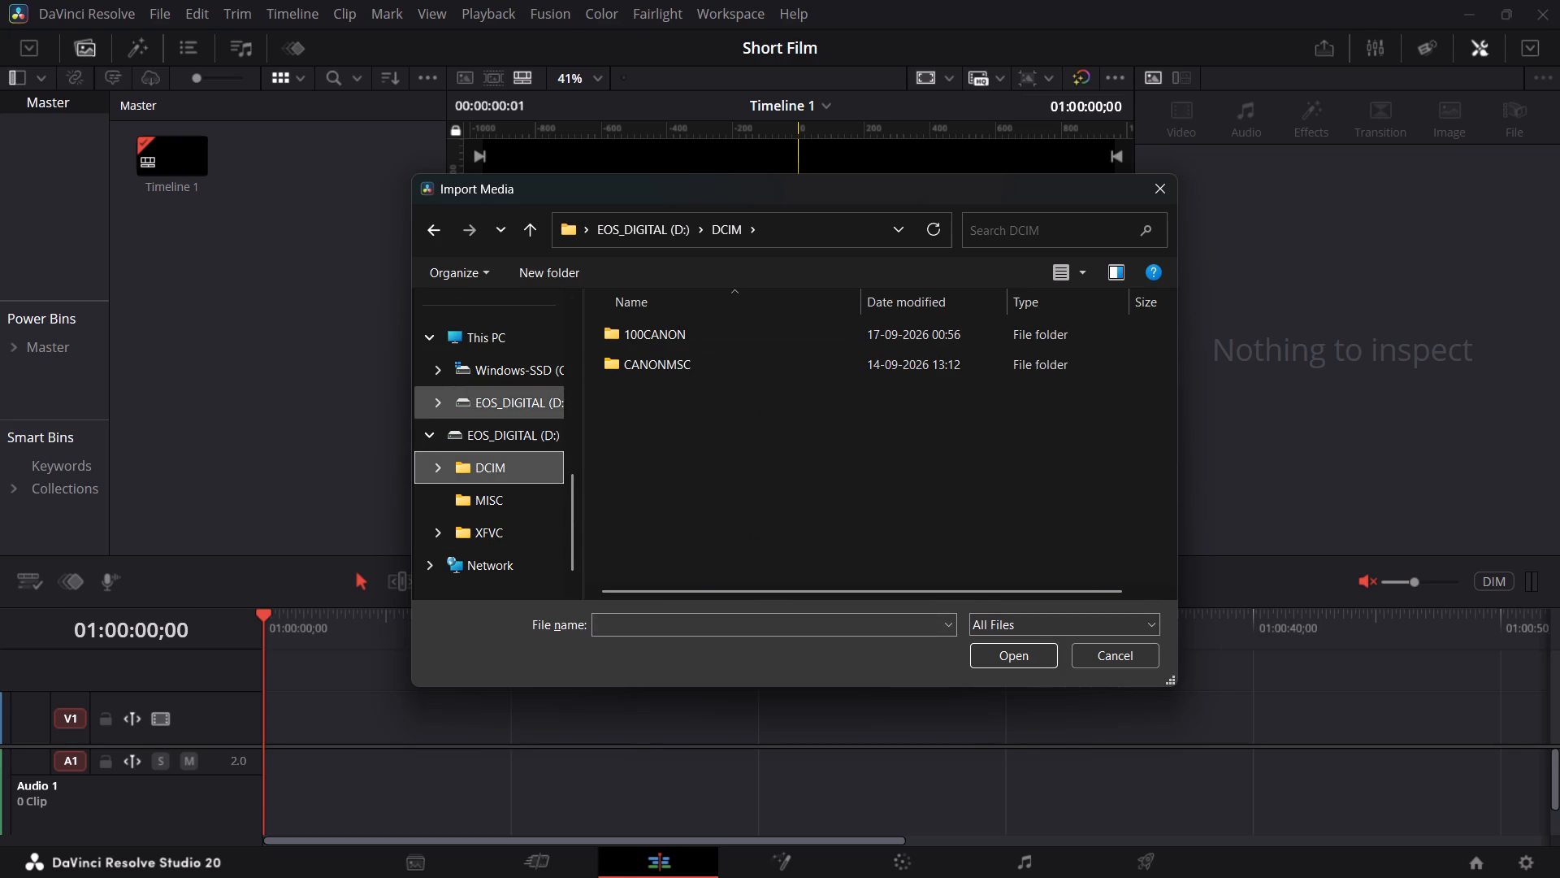
pyautogui.click(524, 367)
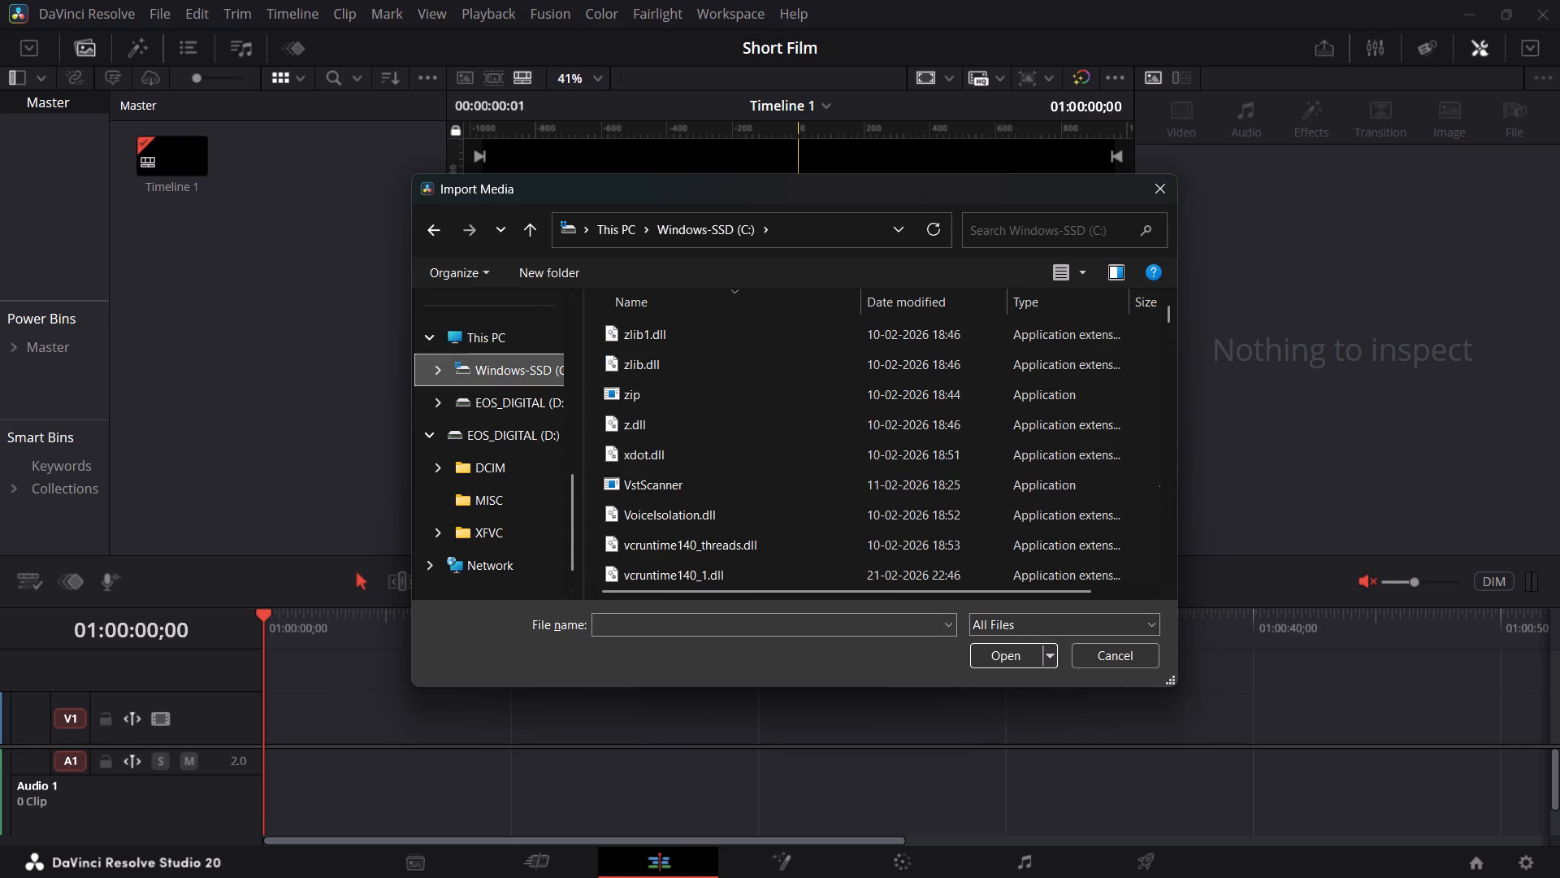
pyautogui.click(738, 439)
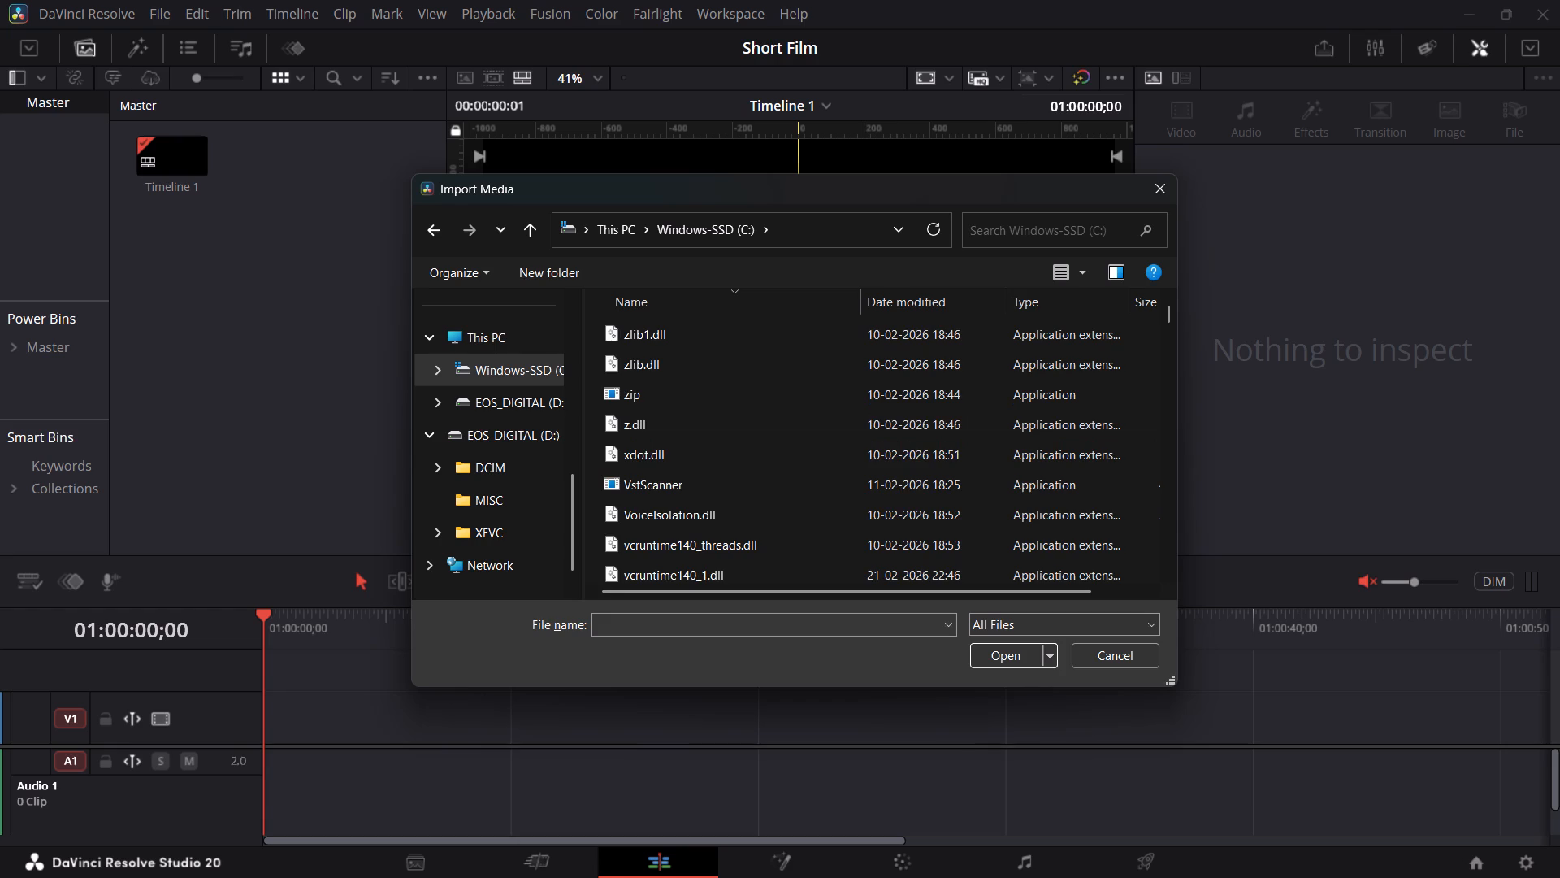
pyautogui.press('f')
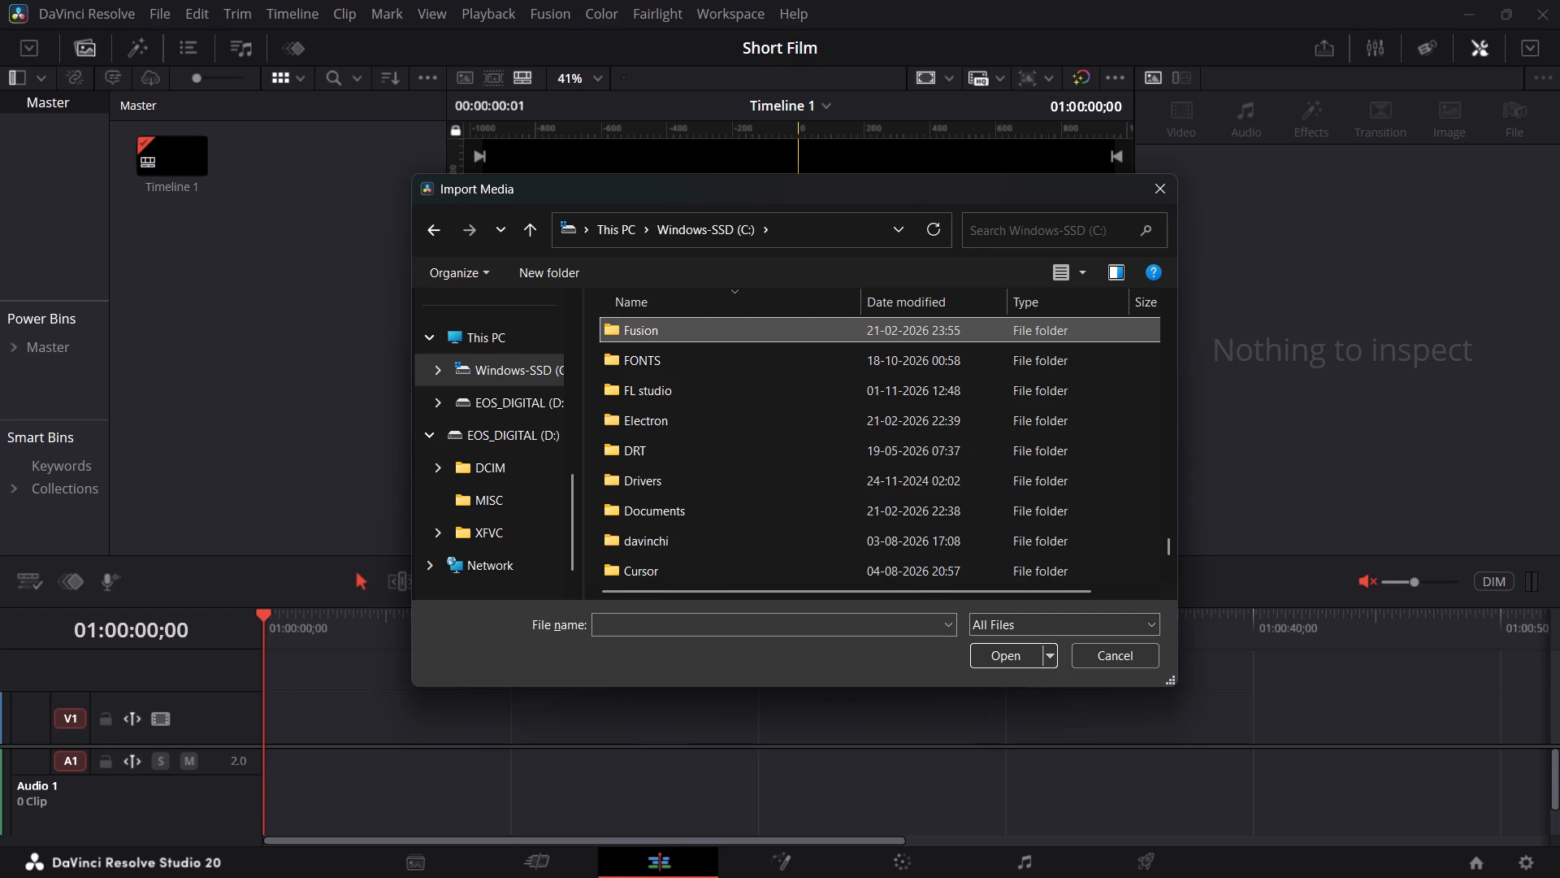
pyautogui.doubleClick(670, 381)
pyautogui.scroll(-3, 667, 527)
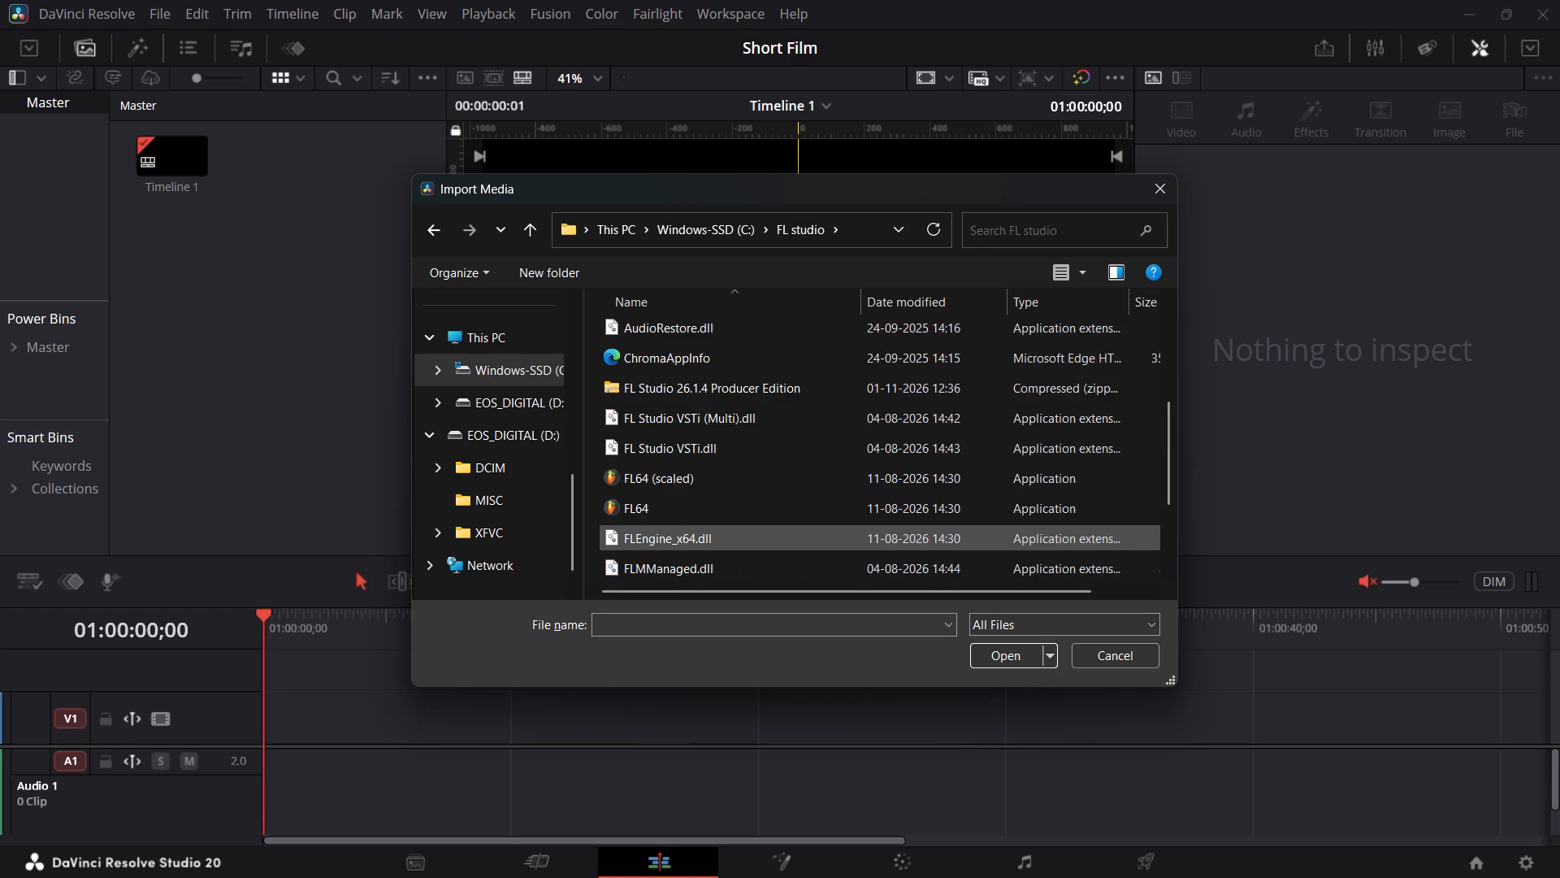
pyautogui.scroll(1, 667, 527)
pyautogui.scroll(-9, 667, 527)
pyautogui.scroll(8, 705, 521)
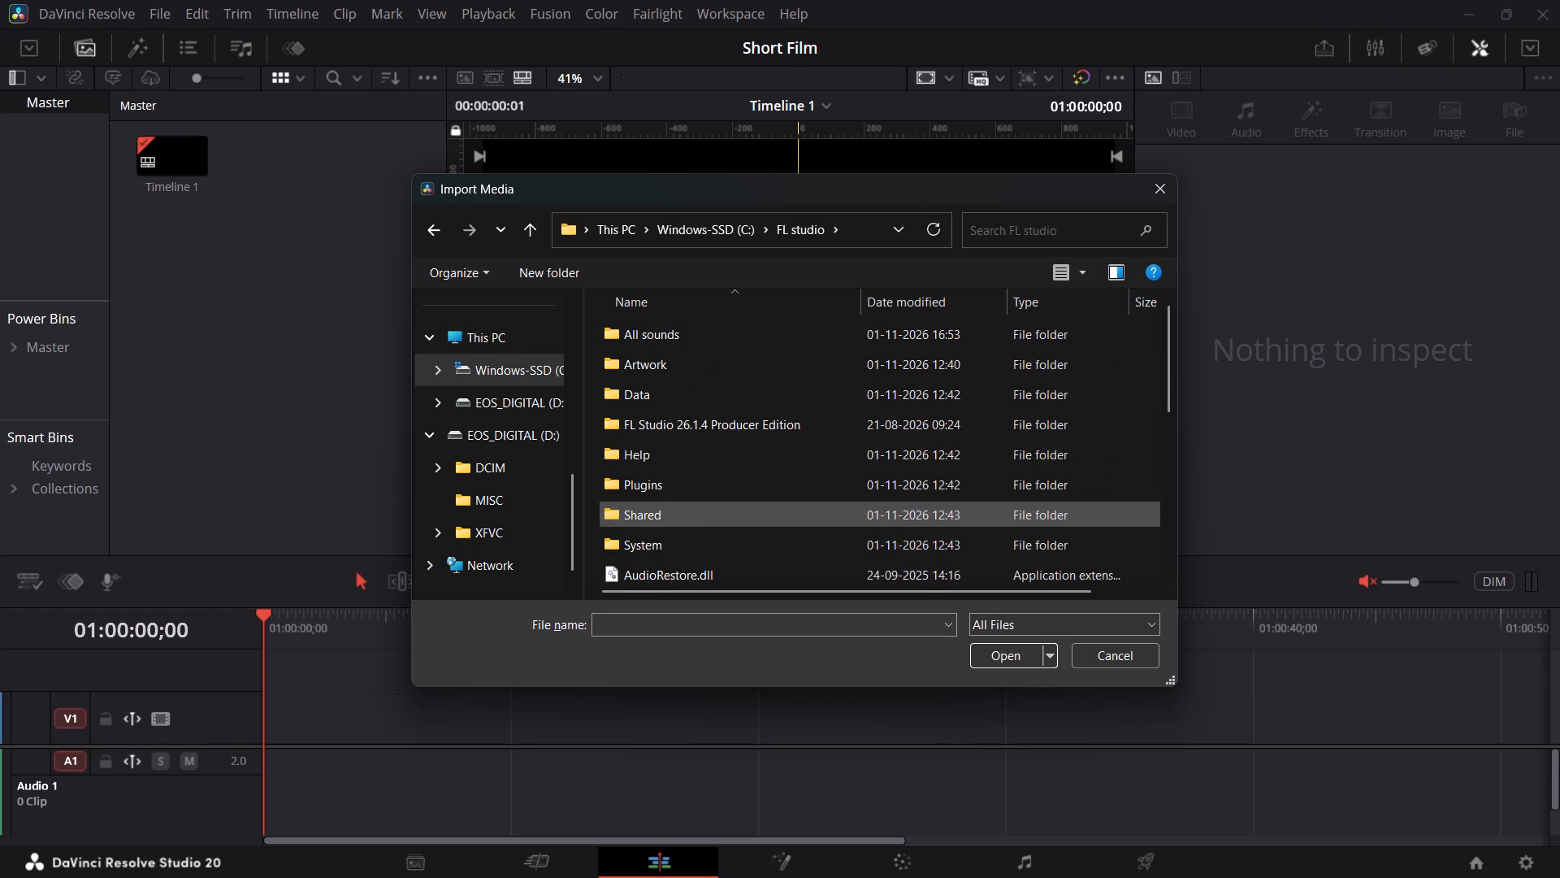
pyautogui.scroll(2, 706, 521)
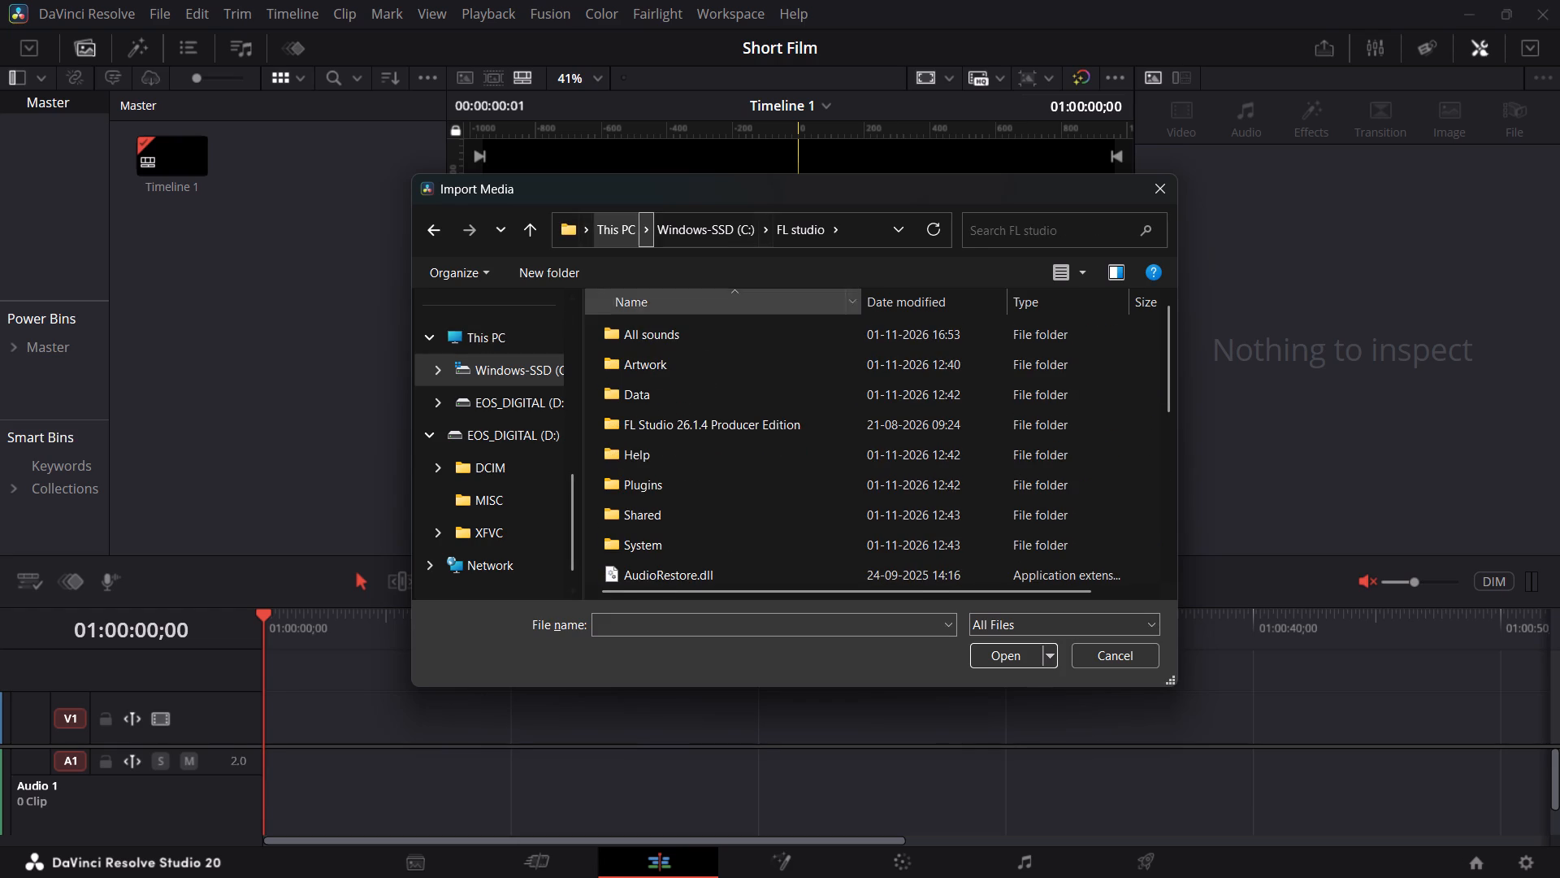
pyautogui.doubleClick(645, 335)
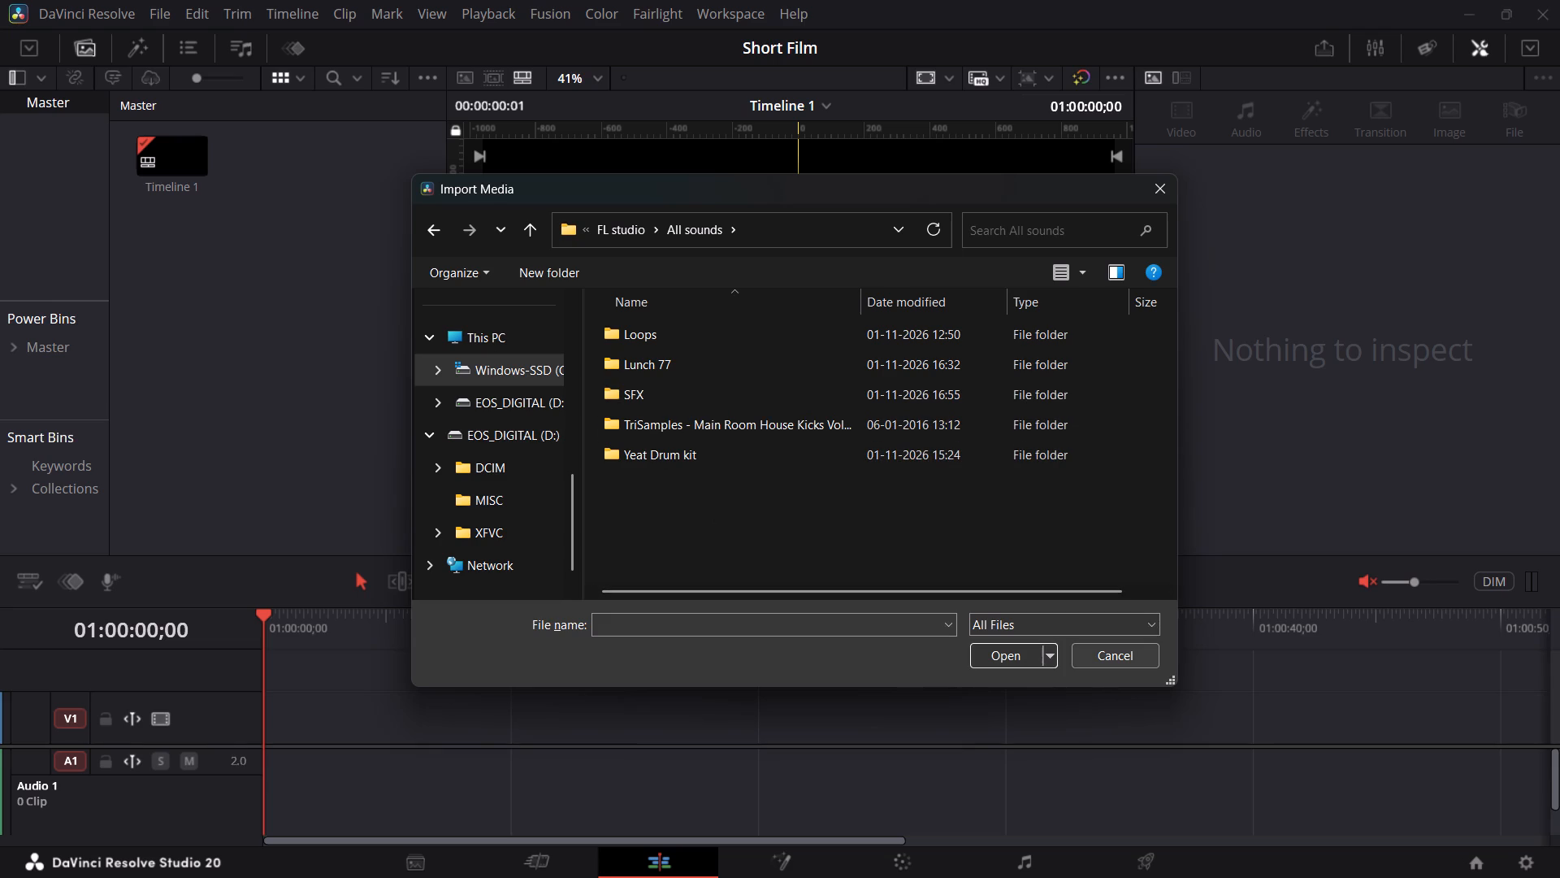
# Check the contents of the SFX folder in its already open File Explorer window, then minimise that window.
pyautogui.click(704, 862)
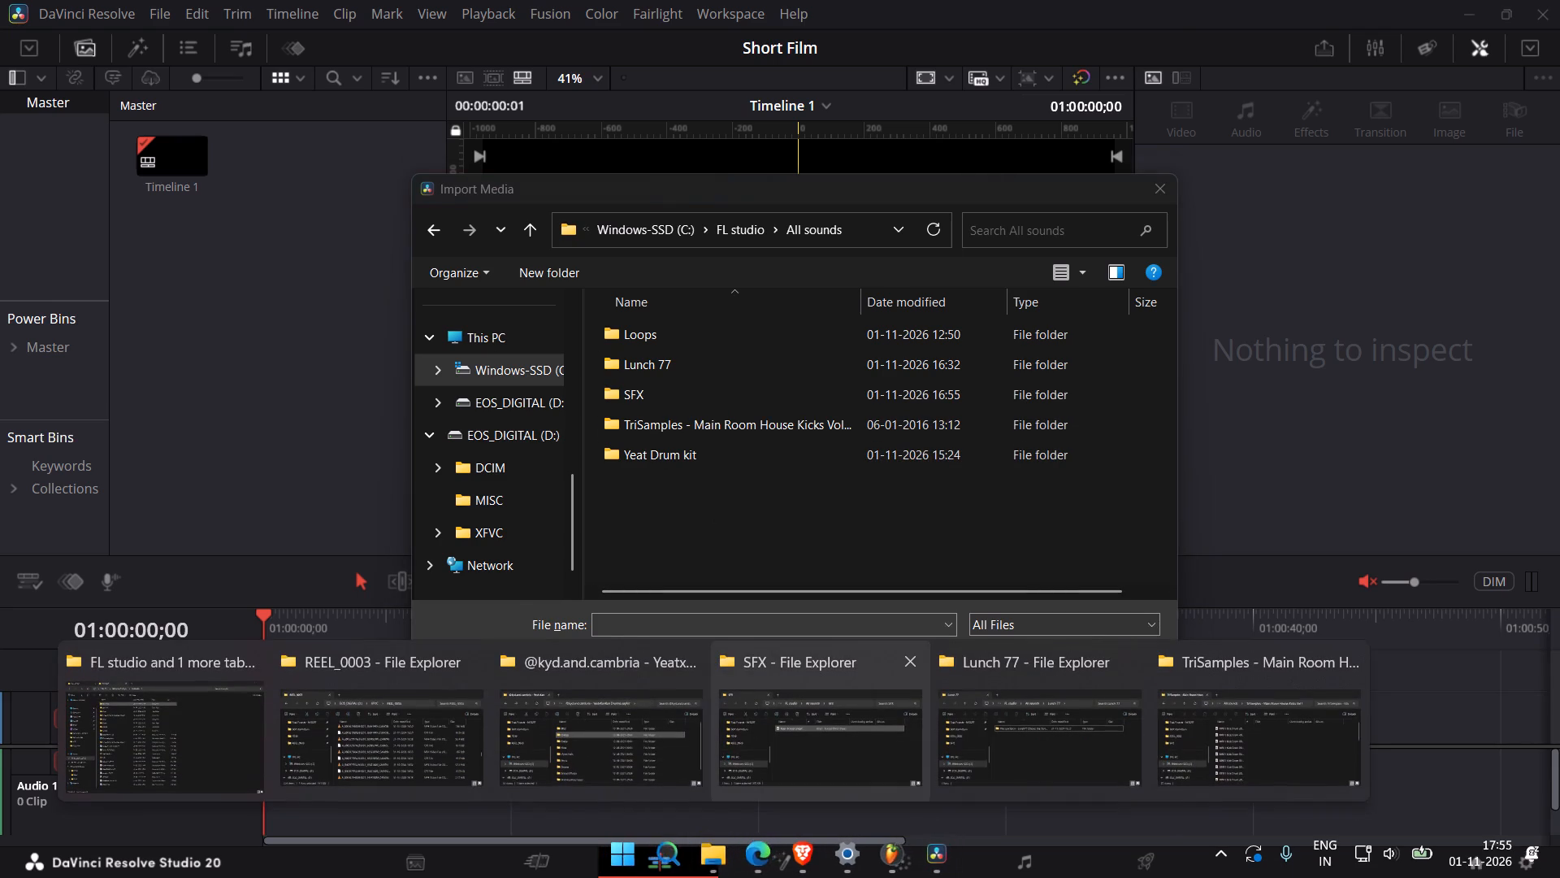
pyautogui.click(805, 762)
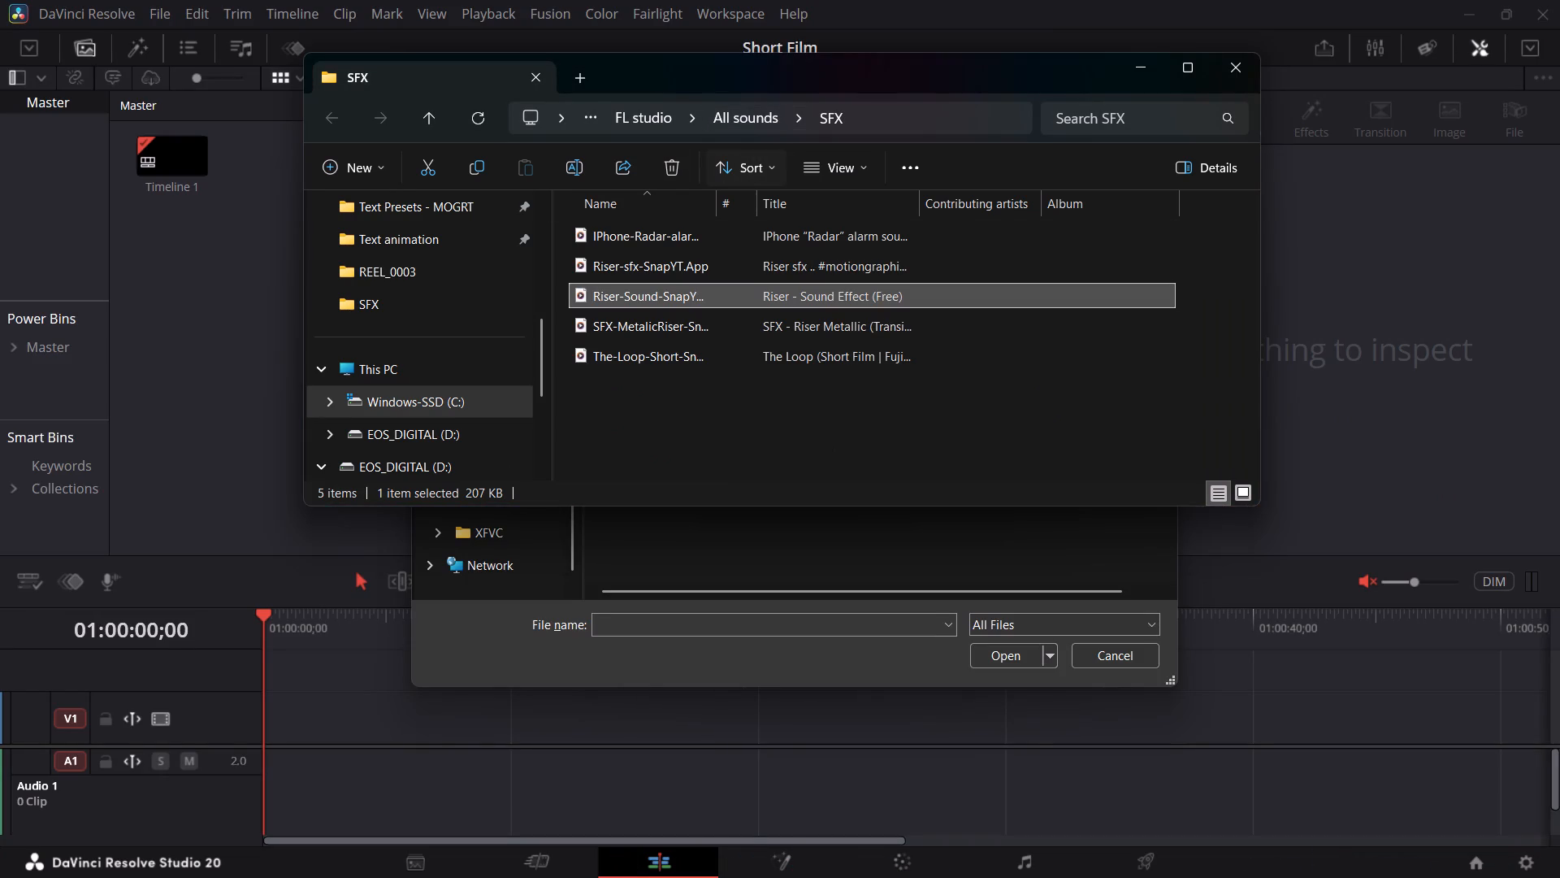
pyautogui.click(1137, 75)
# Import all five audio files from the SFX folder into the Master bin.
pyautogui.doubleClick(686, 393)
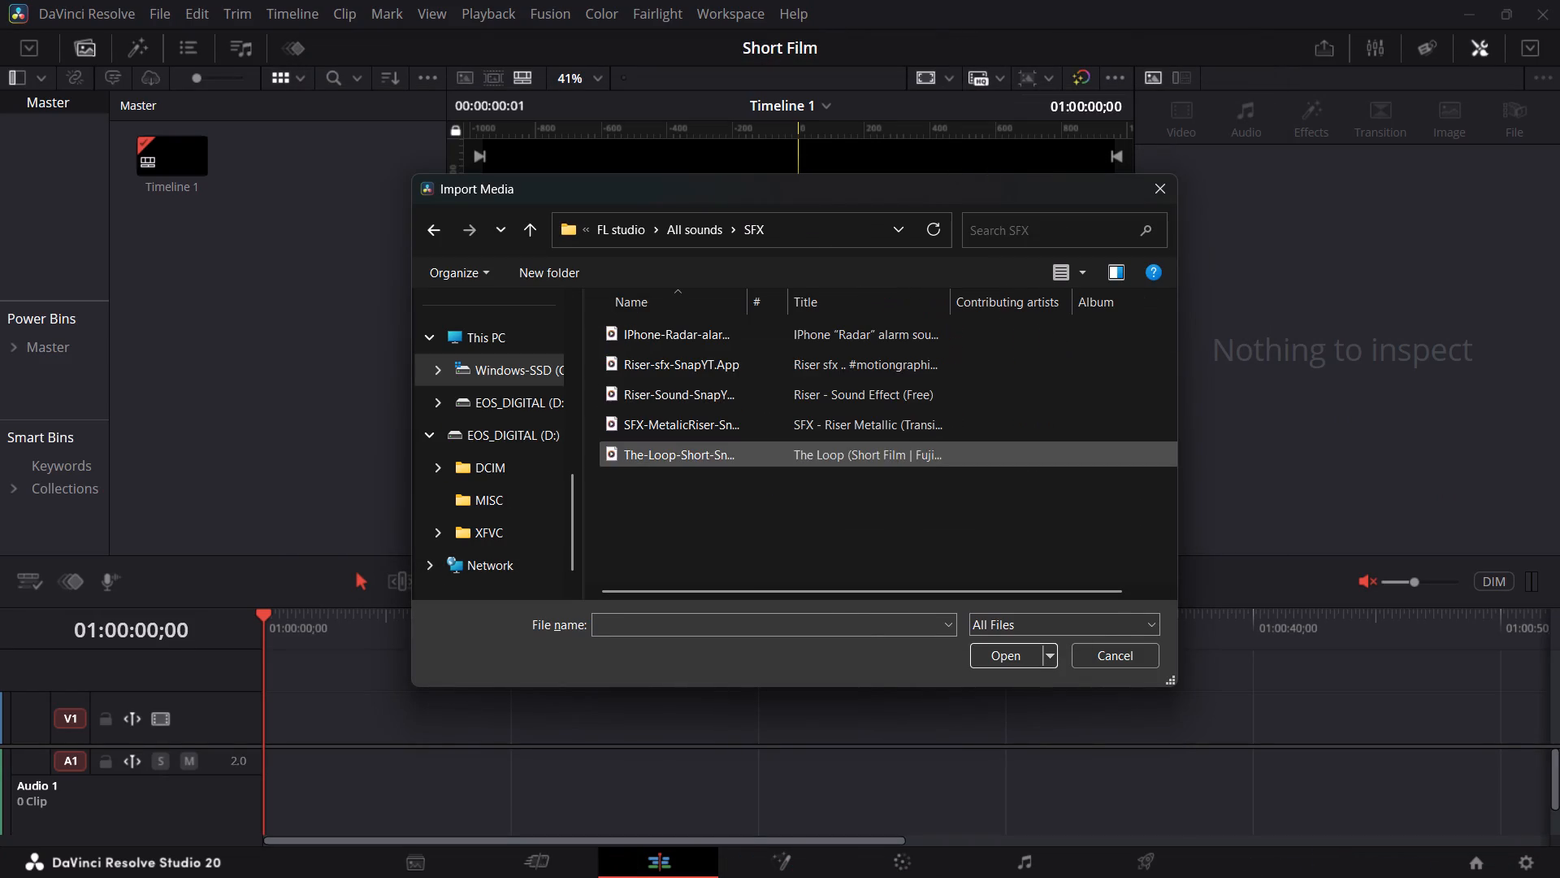
pyautogui.moveTo(850, 526); pyautogui.dragTo(747, 315)
pyautogui.moveTo(709, 330); pyautogui.dragTo(232, 315)
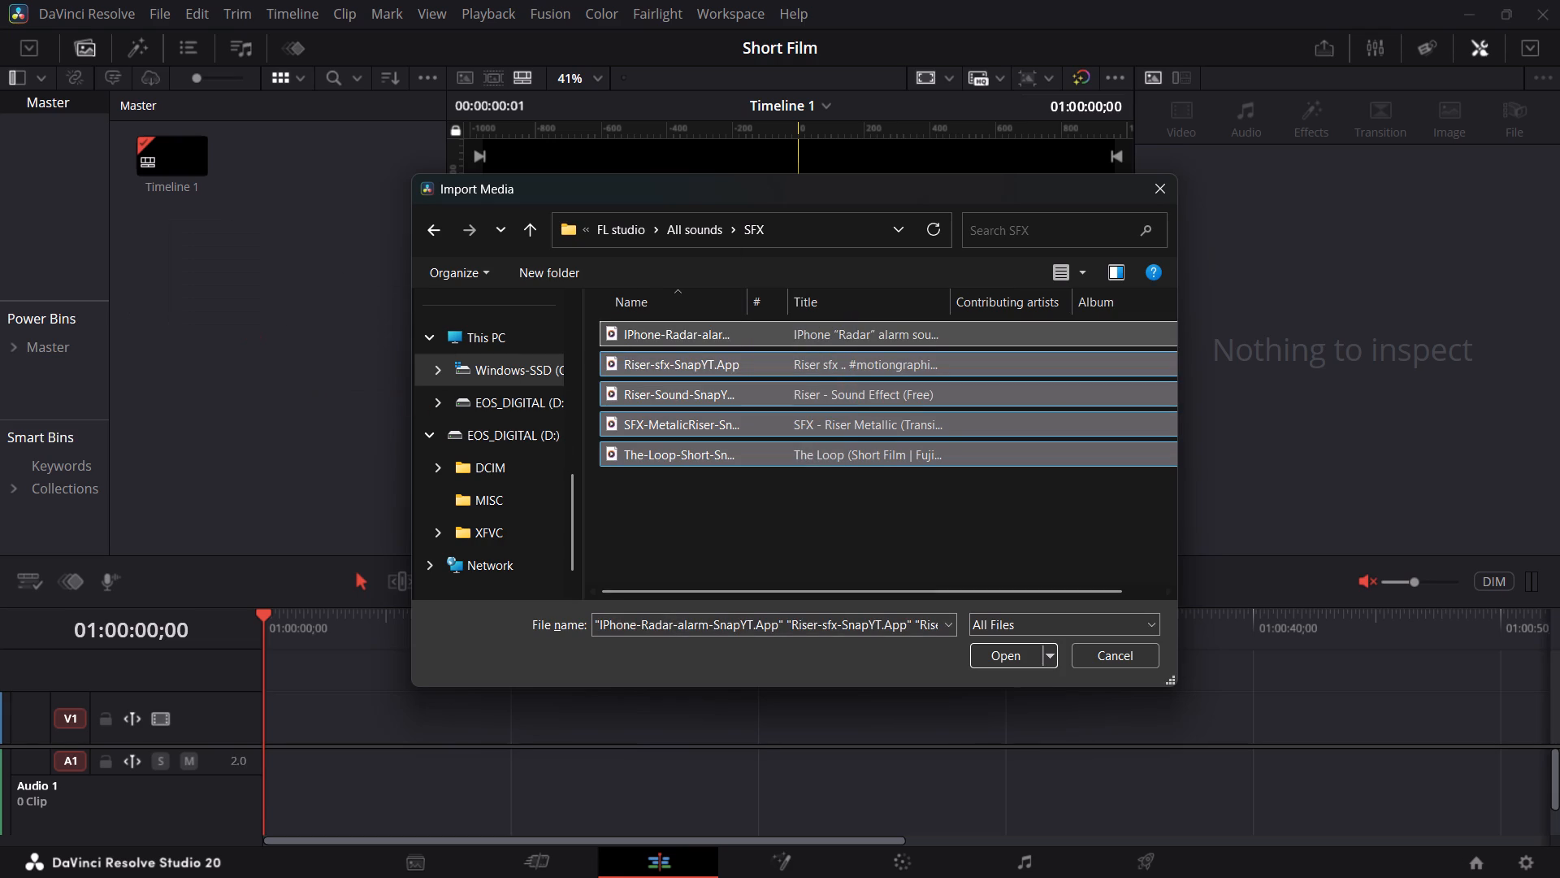
pyautogui.click(1010, 658)
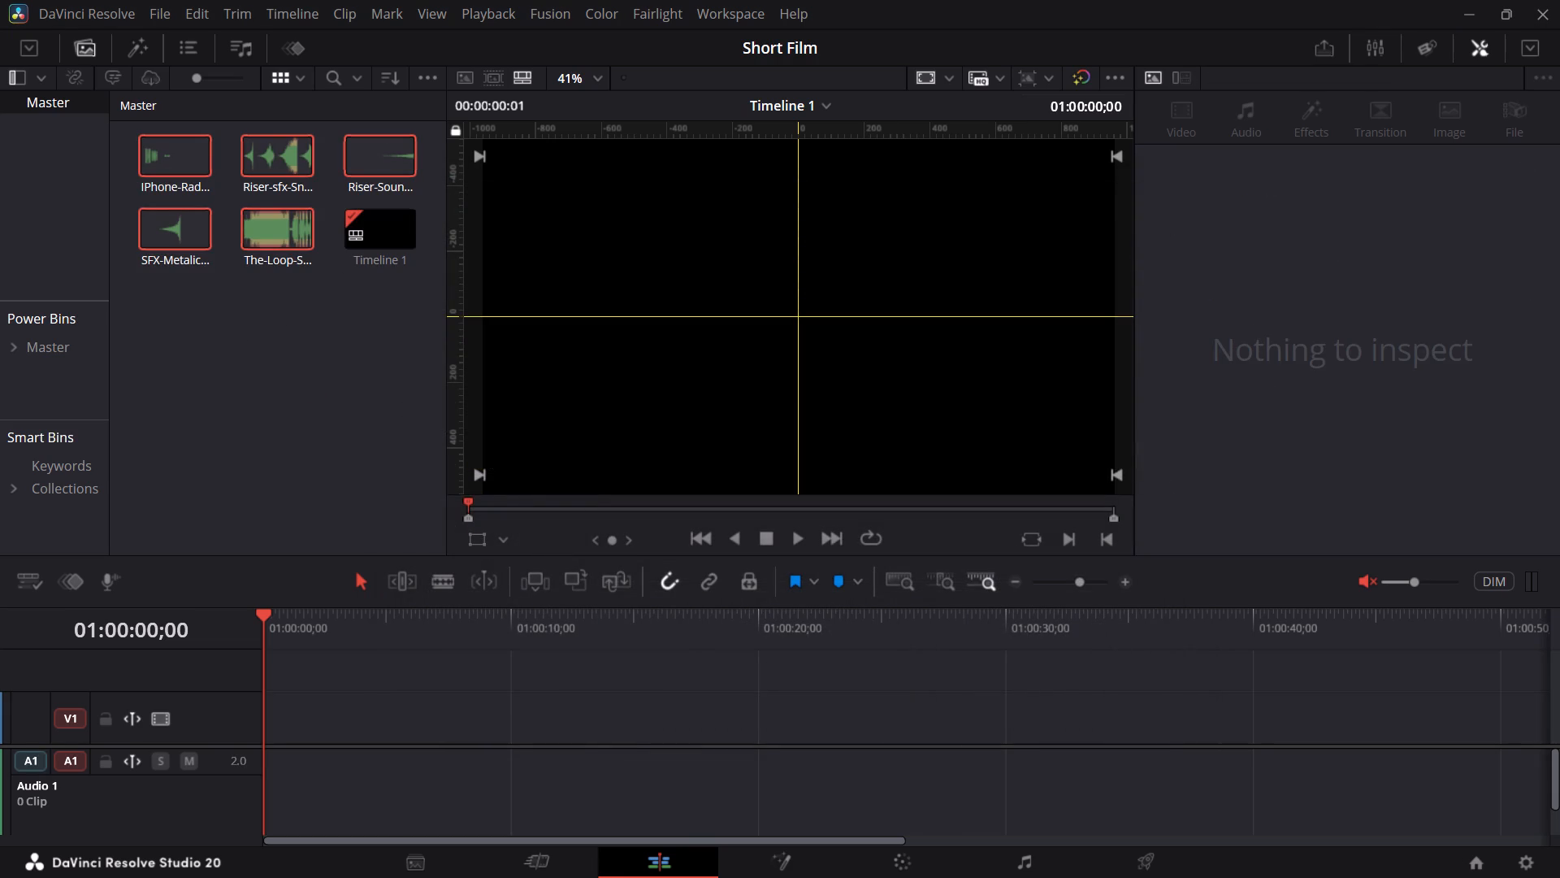
# Place the IPhone-Radar-alarm clip on the Audio 1 track at the start of Timeline 1.
pyautogui.click(260, 309)
pyautogui.moveTo(167, 159); pyautogui.dragTo(275, 718)
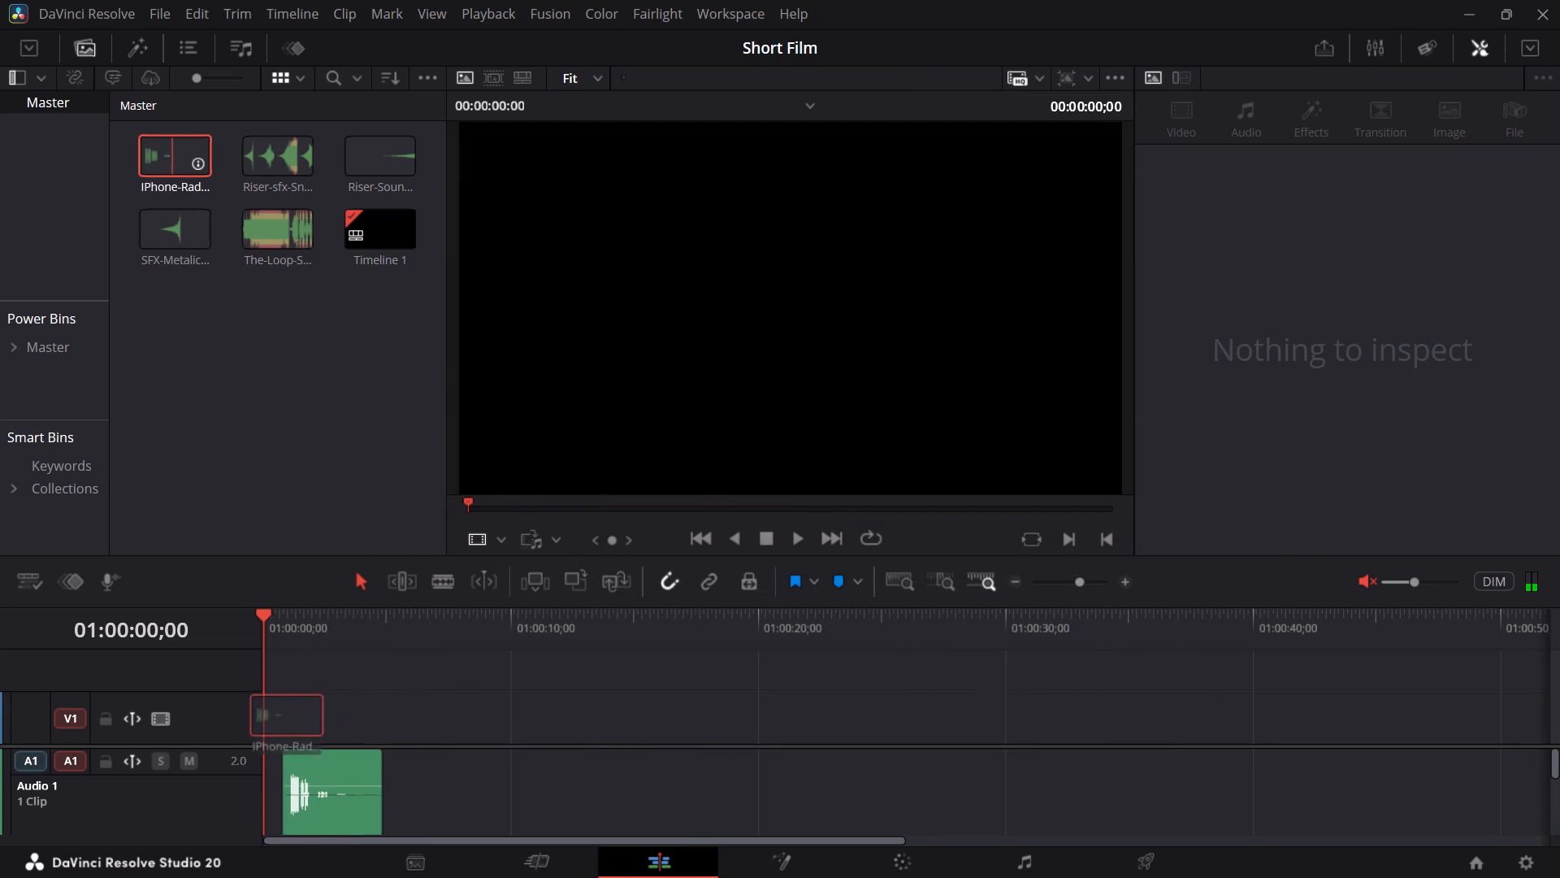
pyautogui.moveTo(275, 718); pyautogui.dragTo(273, 719)
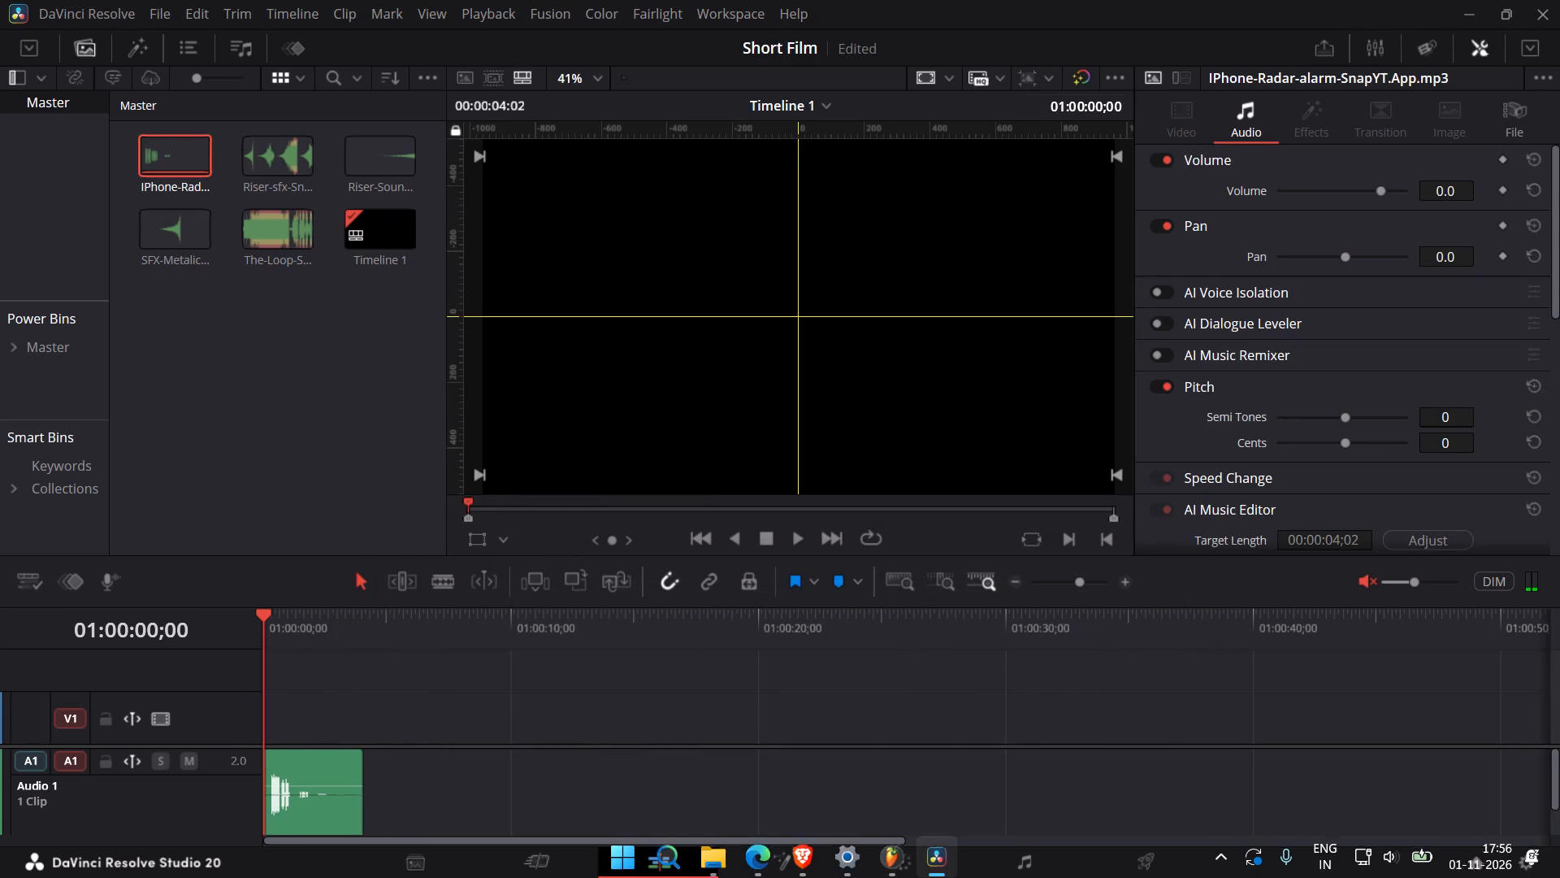
pyautogui.click(1038, 736)
# Set up the Fairlight page with a taller Audio 1 track, a closer timeline zoom and the Inspector hidden.
pyautogui.click(1020, 858)
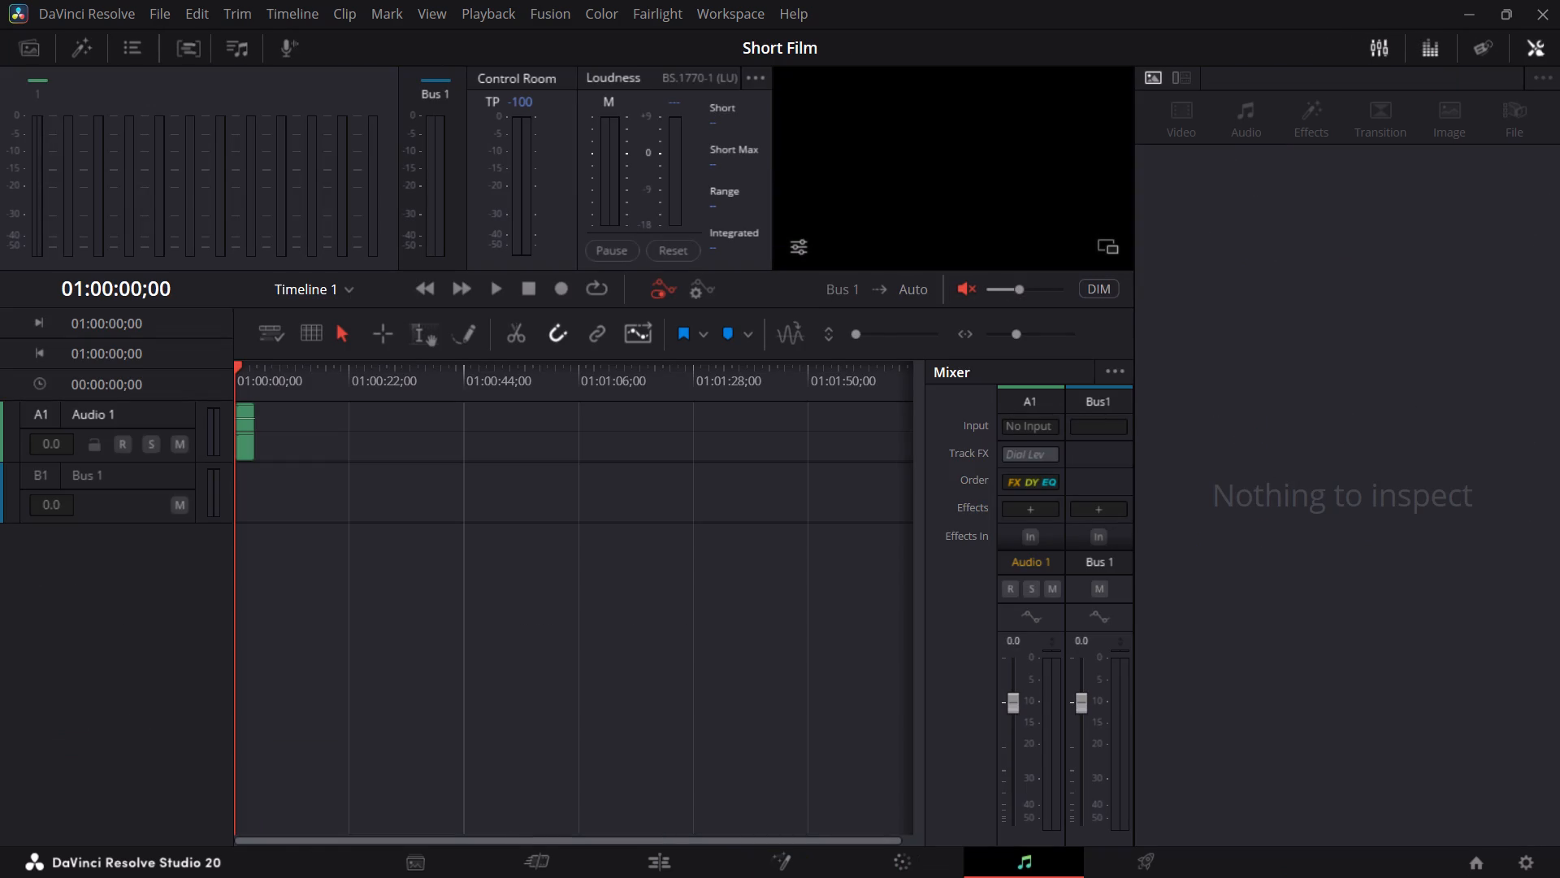
pyautogui.moveTo(211, 464); pyautogui.dragTo(188, 602)
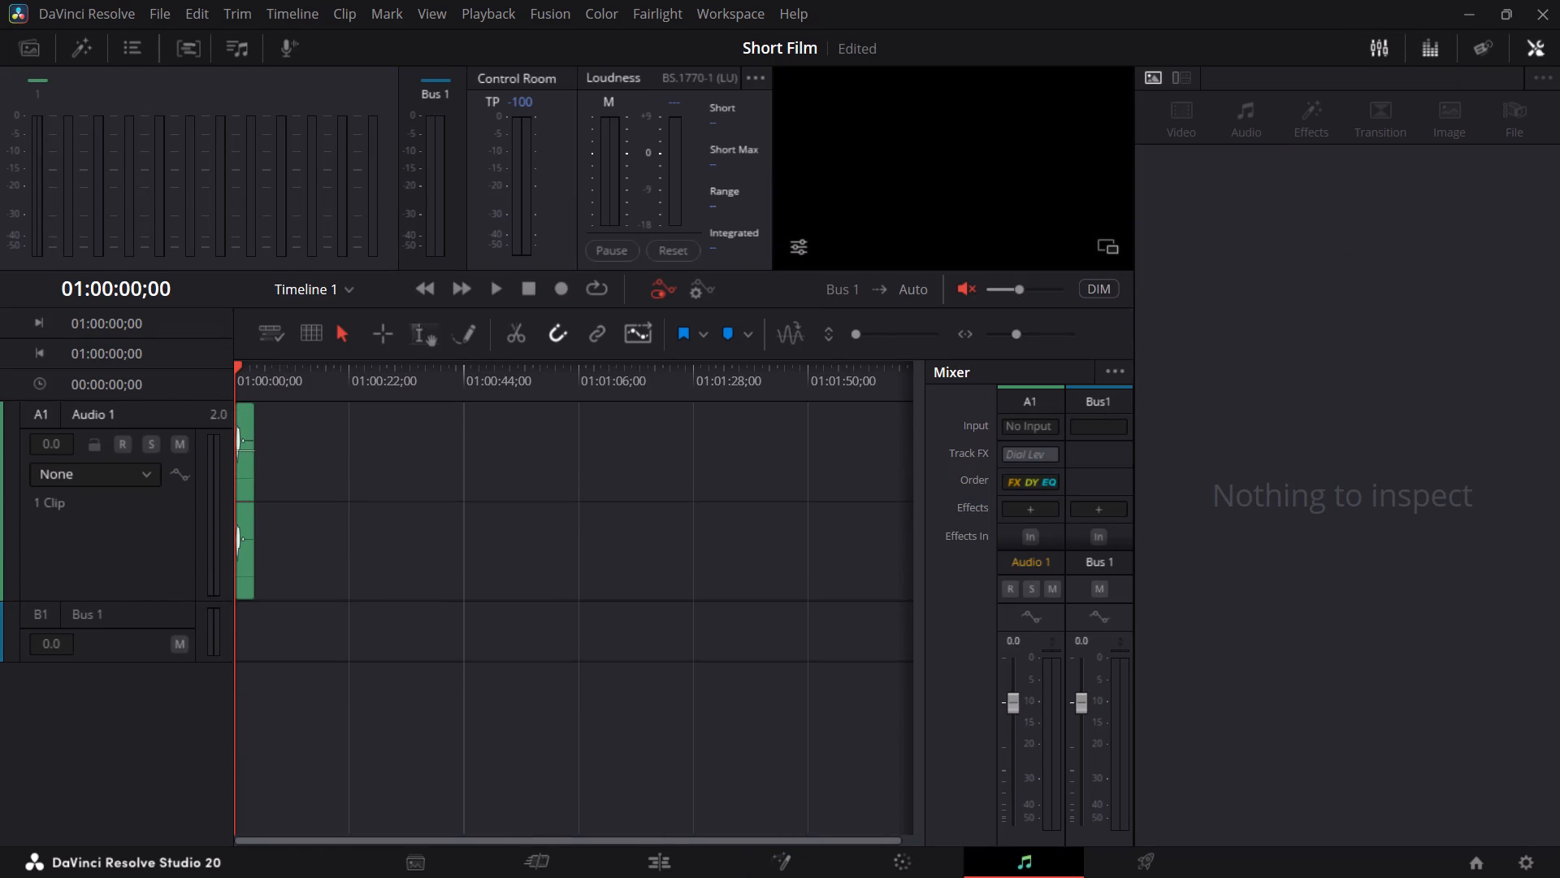
pyautogui.moveTo(1020, 337); pyautogui.dragTo(1032, 346)
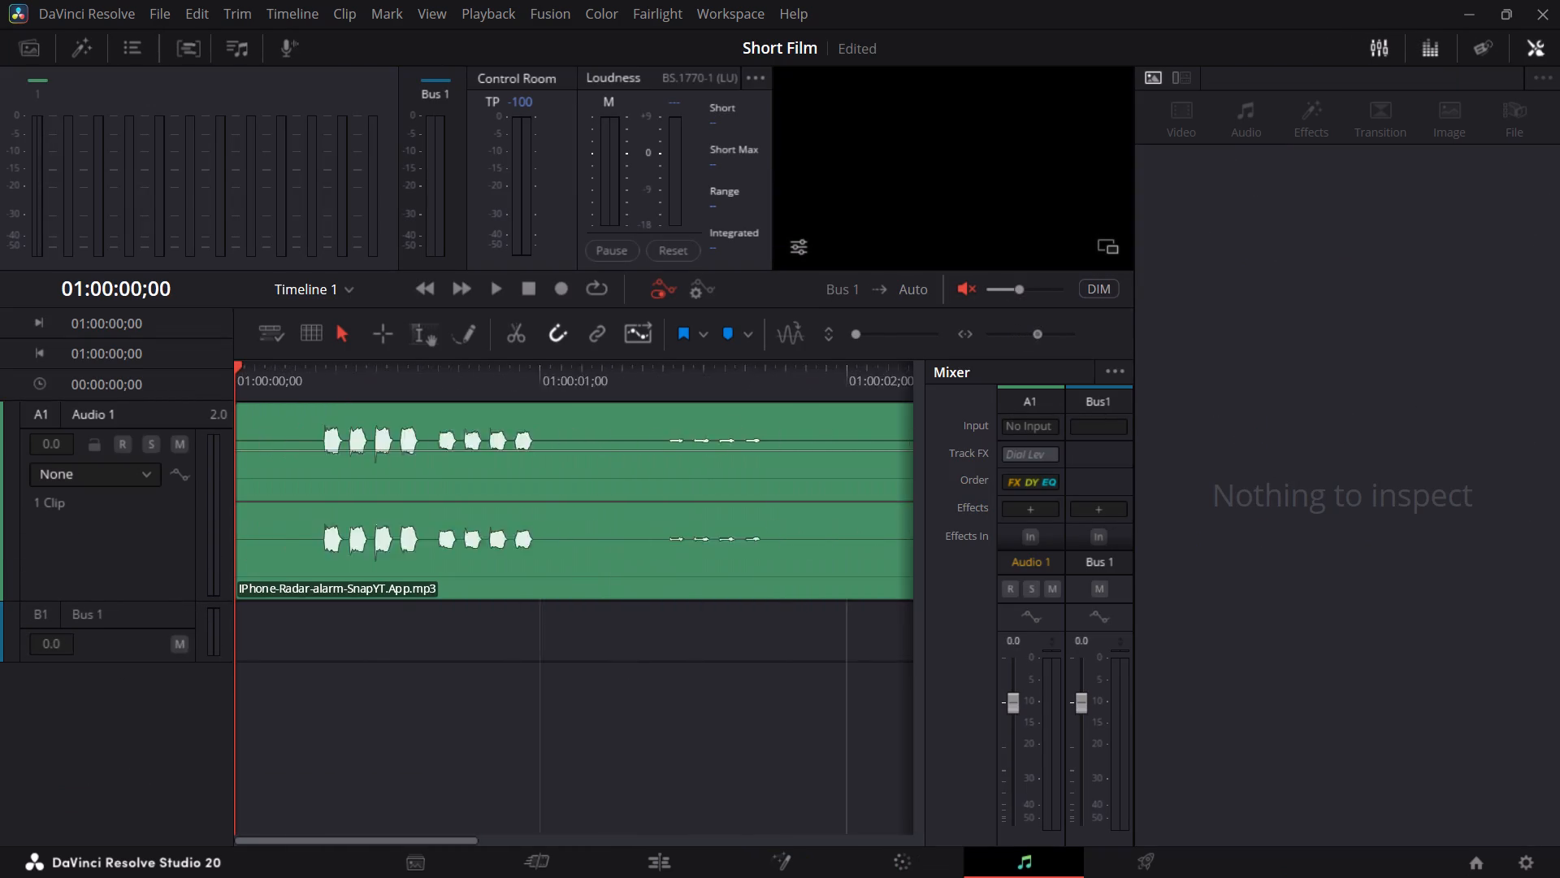
pyautogui.moveTo(1032, 346); pyautogui.dragTo(1024, 349)
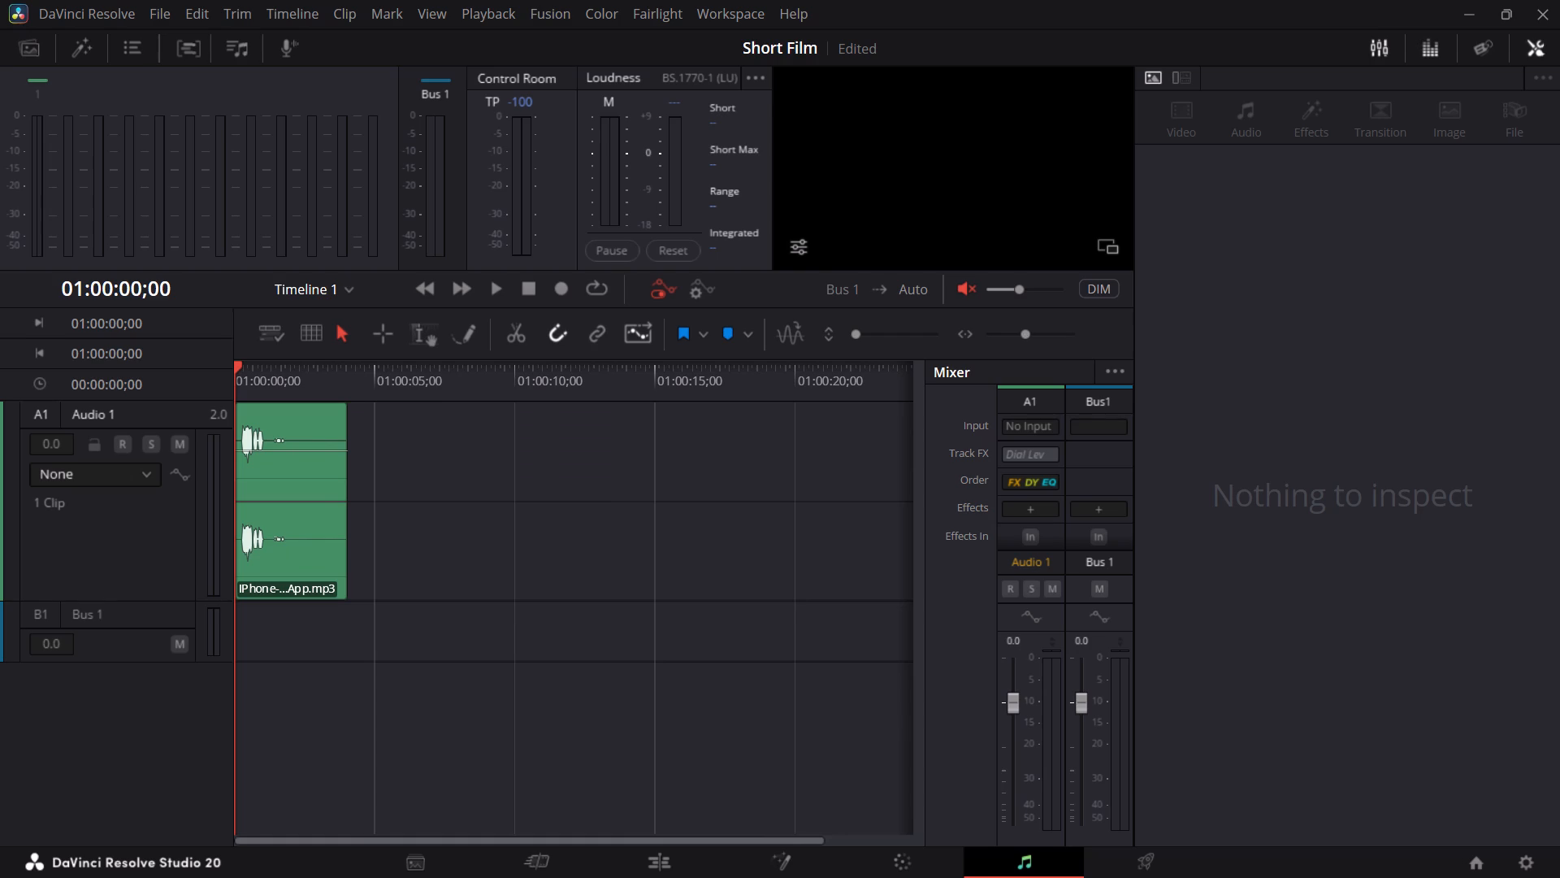
pyautogui.click(1537, 39)
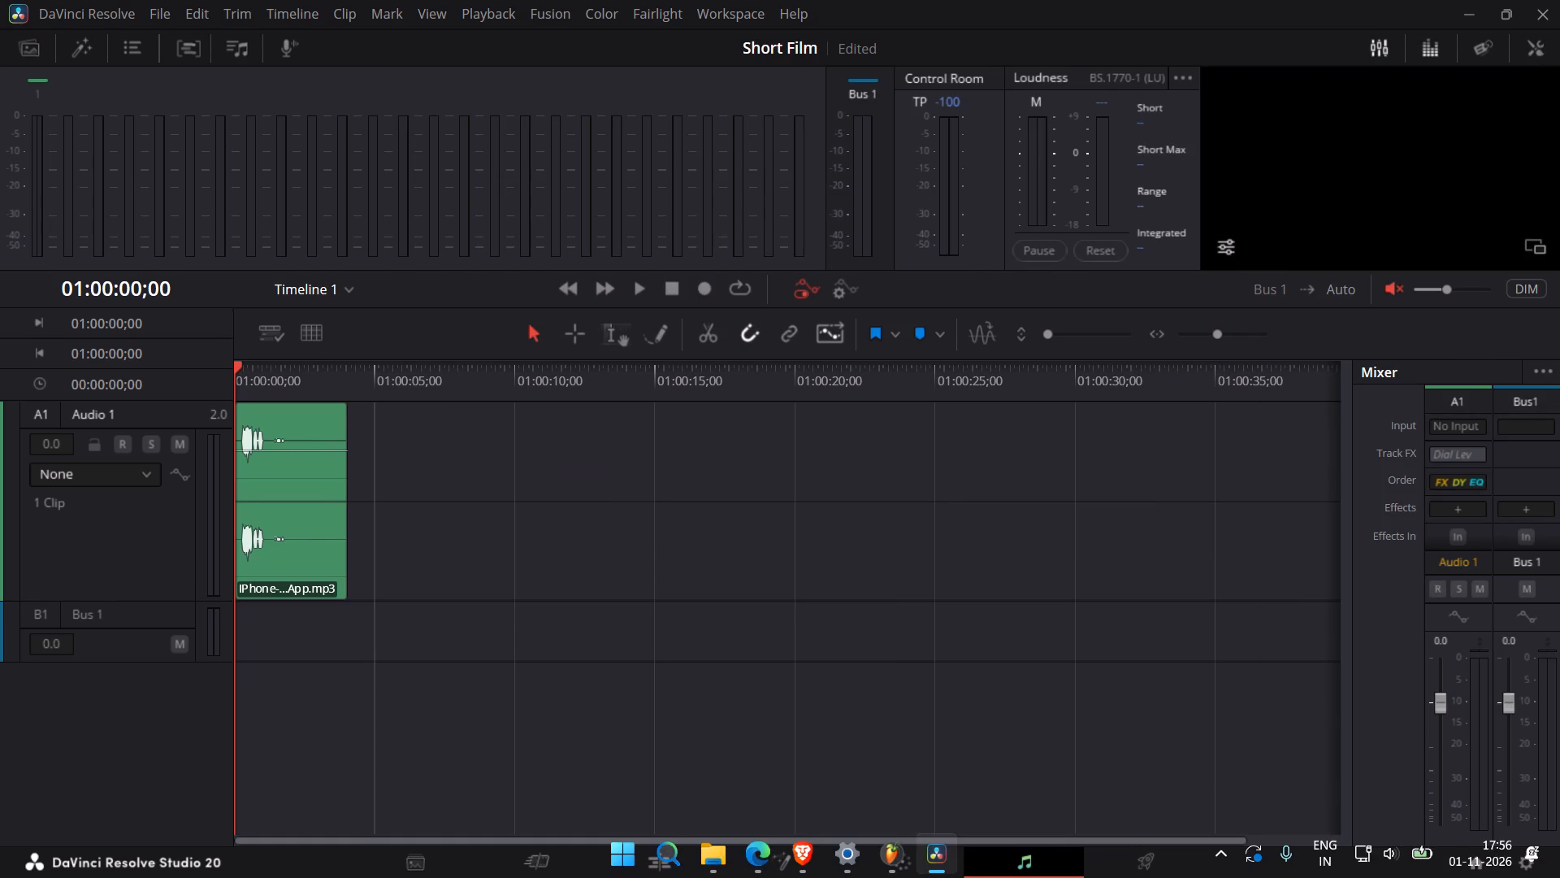
# Play the alarm clip, return the playhead to the timeline start and play it again.
pyautogui.press('space')
pyautogui.press('space')
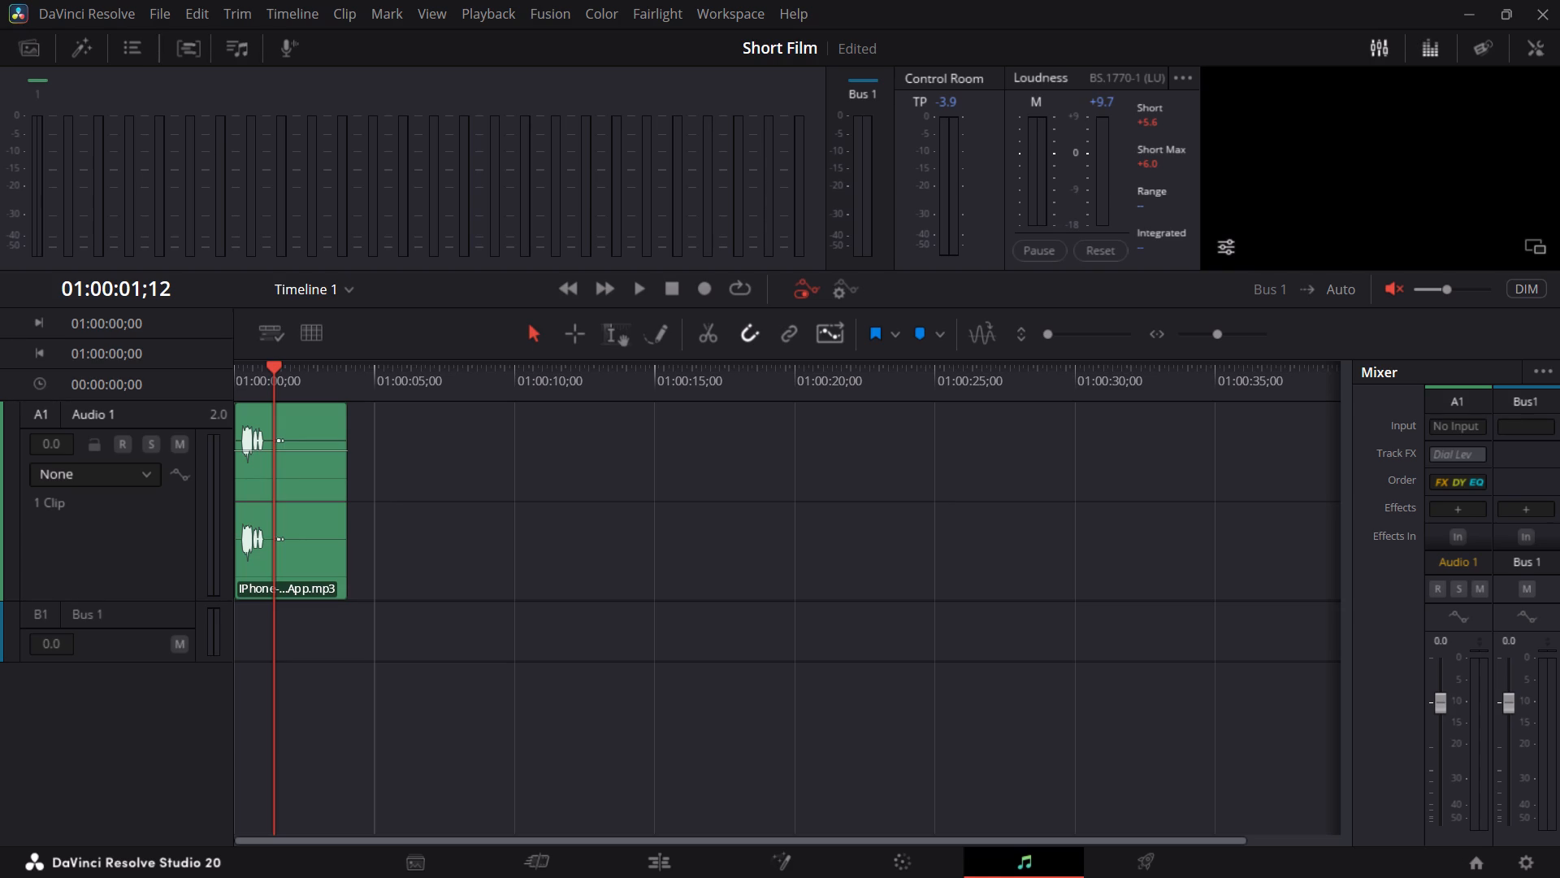
pyautogui.moveTo(271, 361); pyautogui.dragTo(226, 362)
pyautogui.press('space')
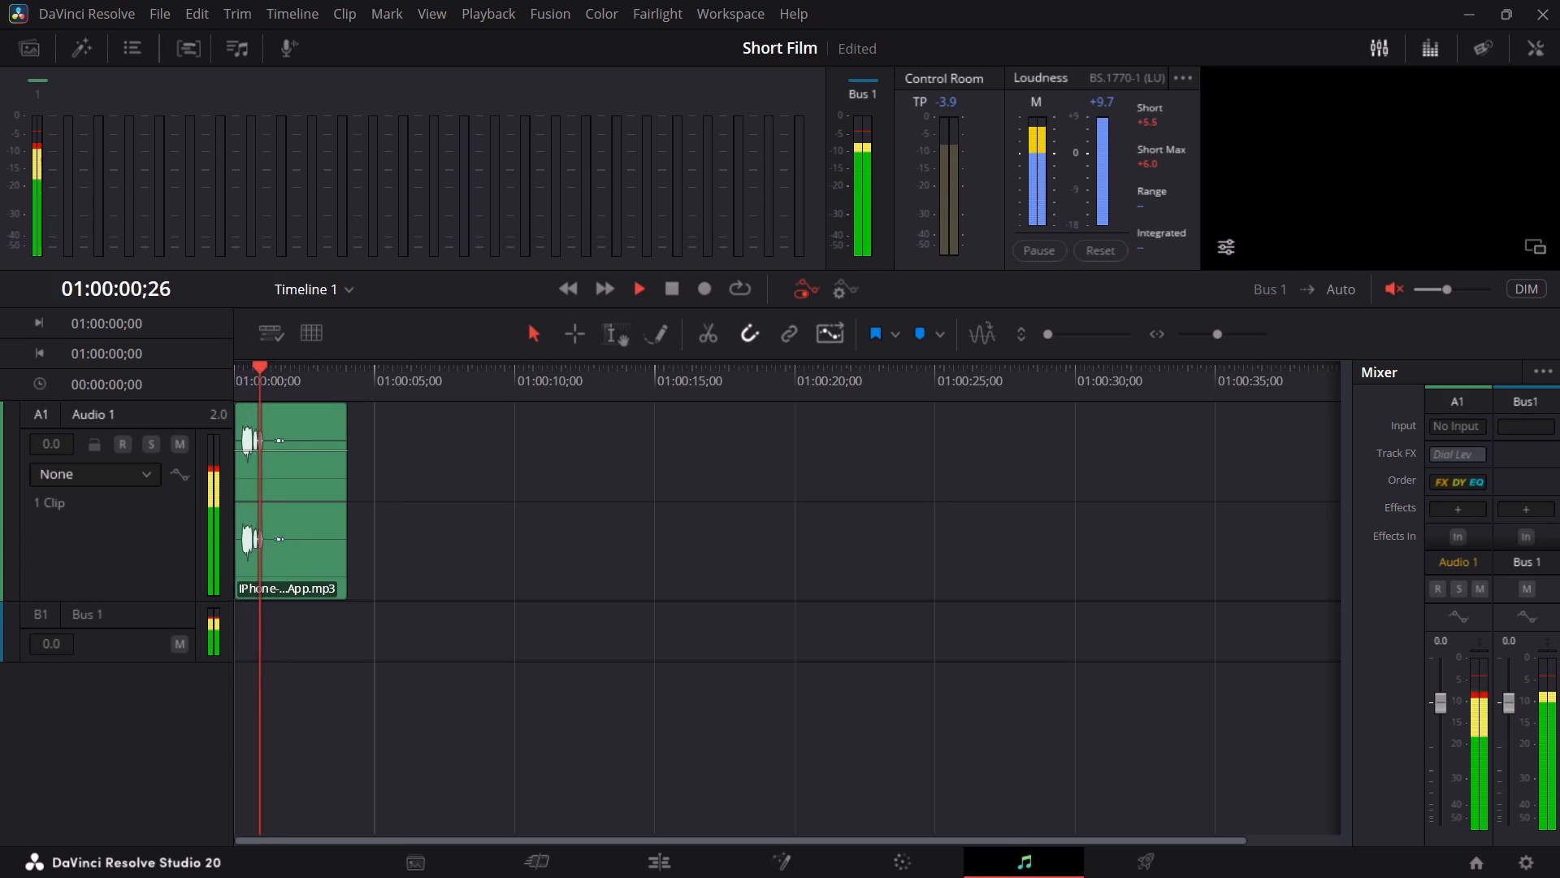
pyautogui.press('space')
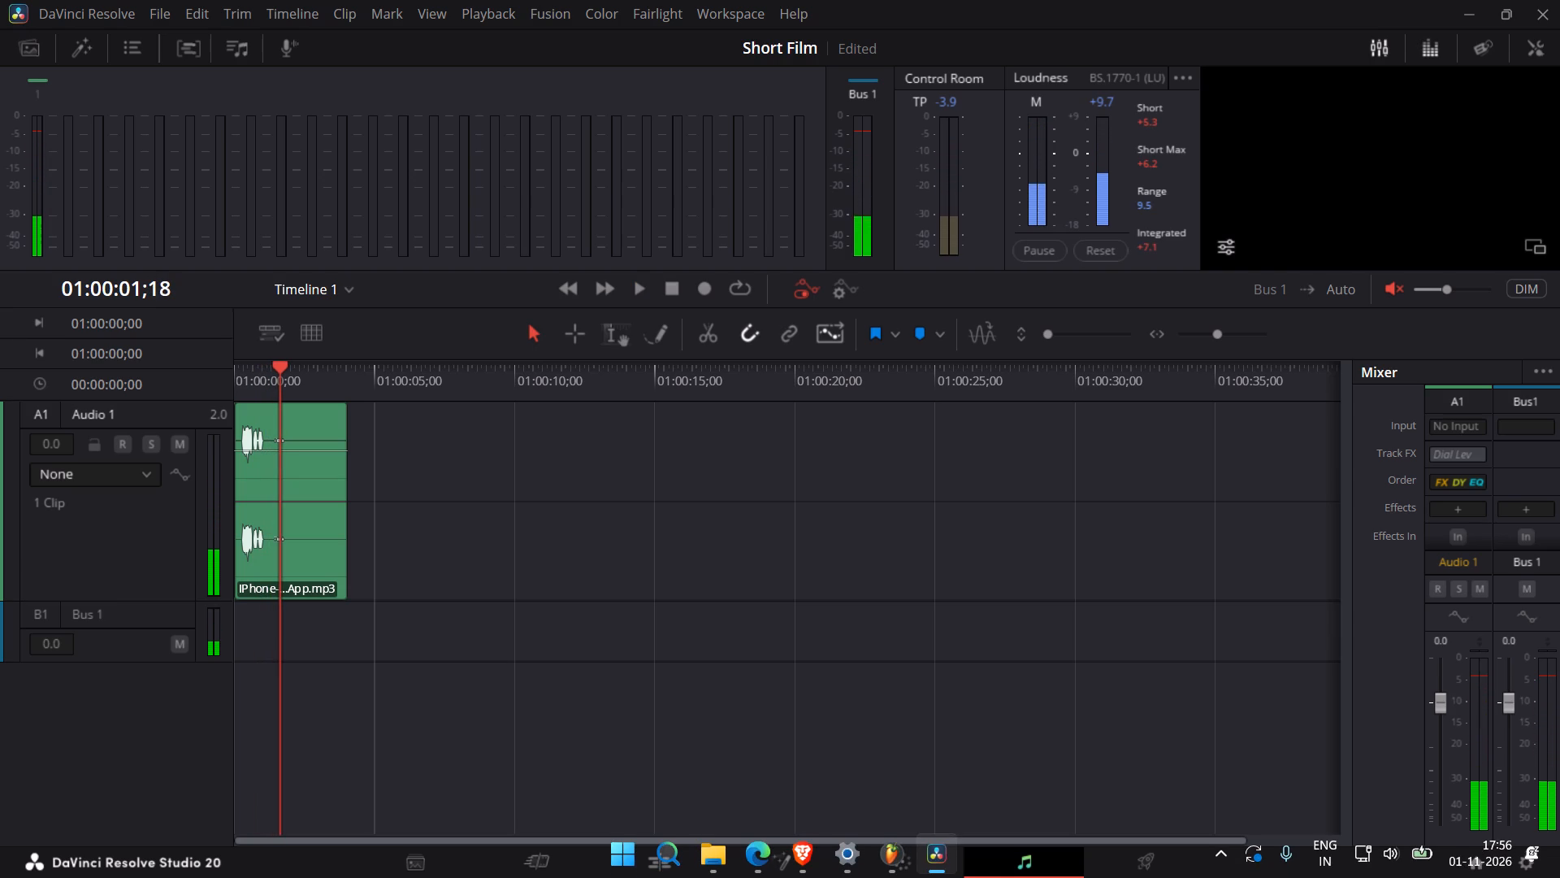
# Check the system's sound settings and replay the alarm clip from the timeline start.
pyautogui.click(1426, 875)
pyautogui.click(1497, 741)
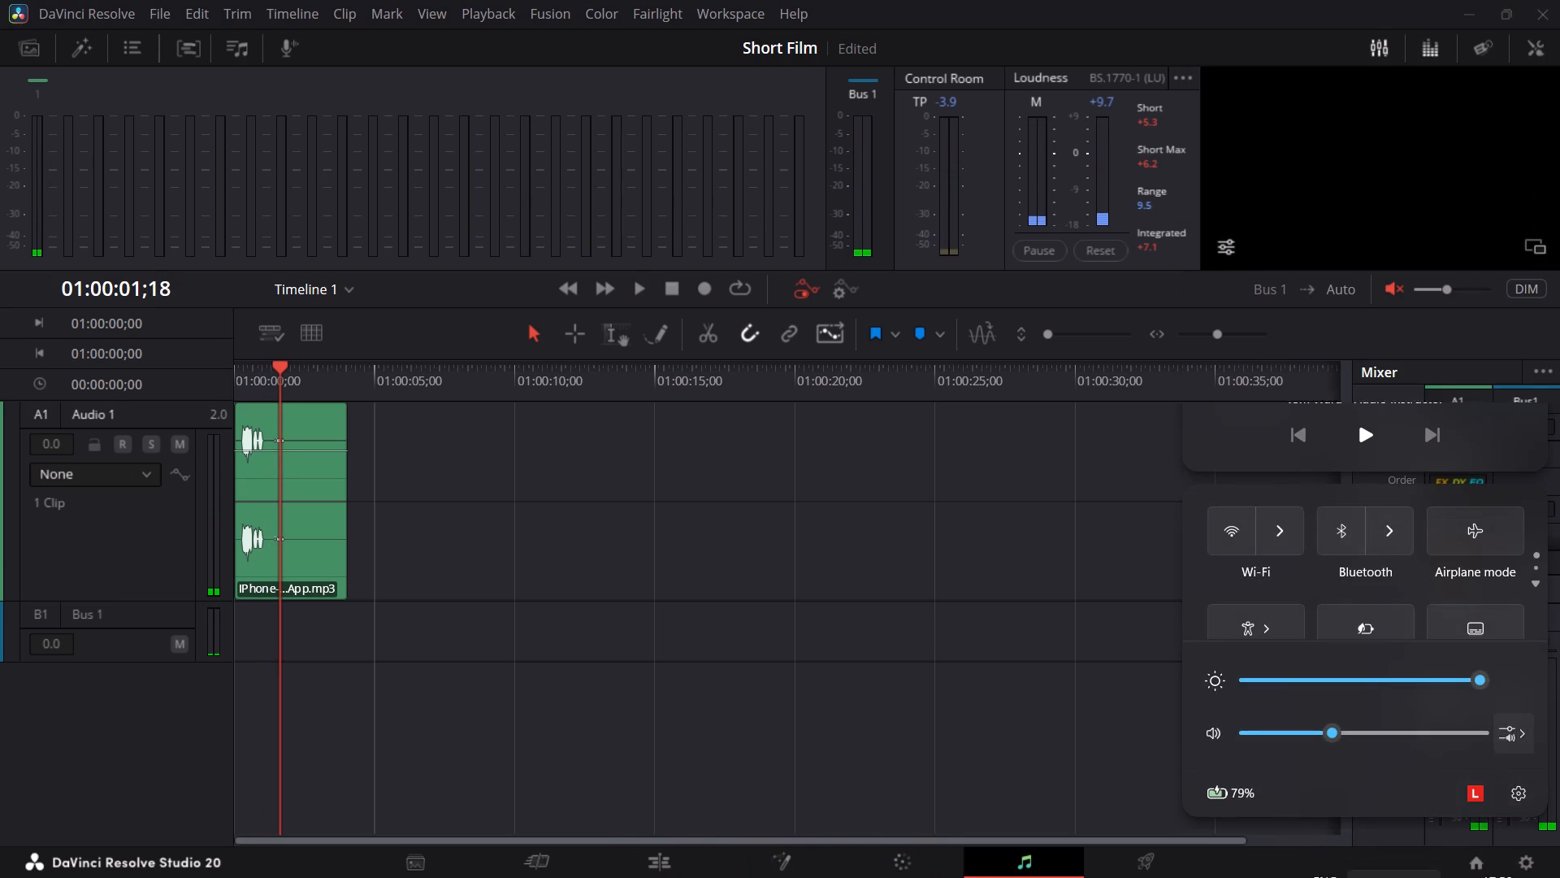
pyautogui.moveTo(333, 380); pyautogui.dragTo(326, 377)
pyautogui.moveTo(284, 368); pyautogui.dragTo(221, 368)
pyautogui.press('space')
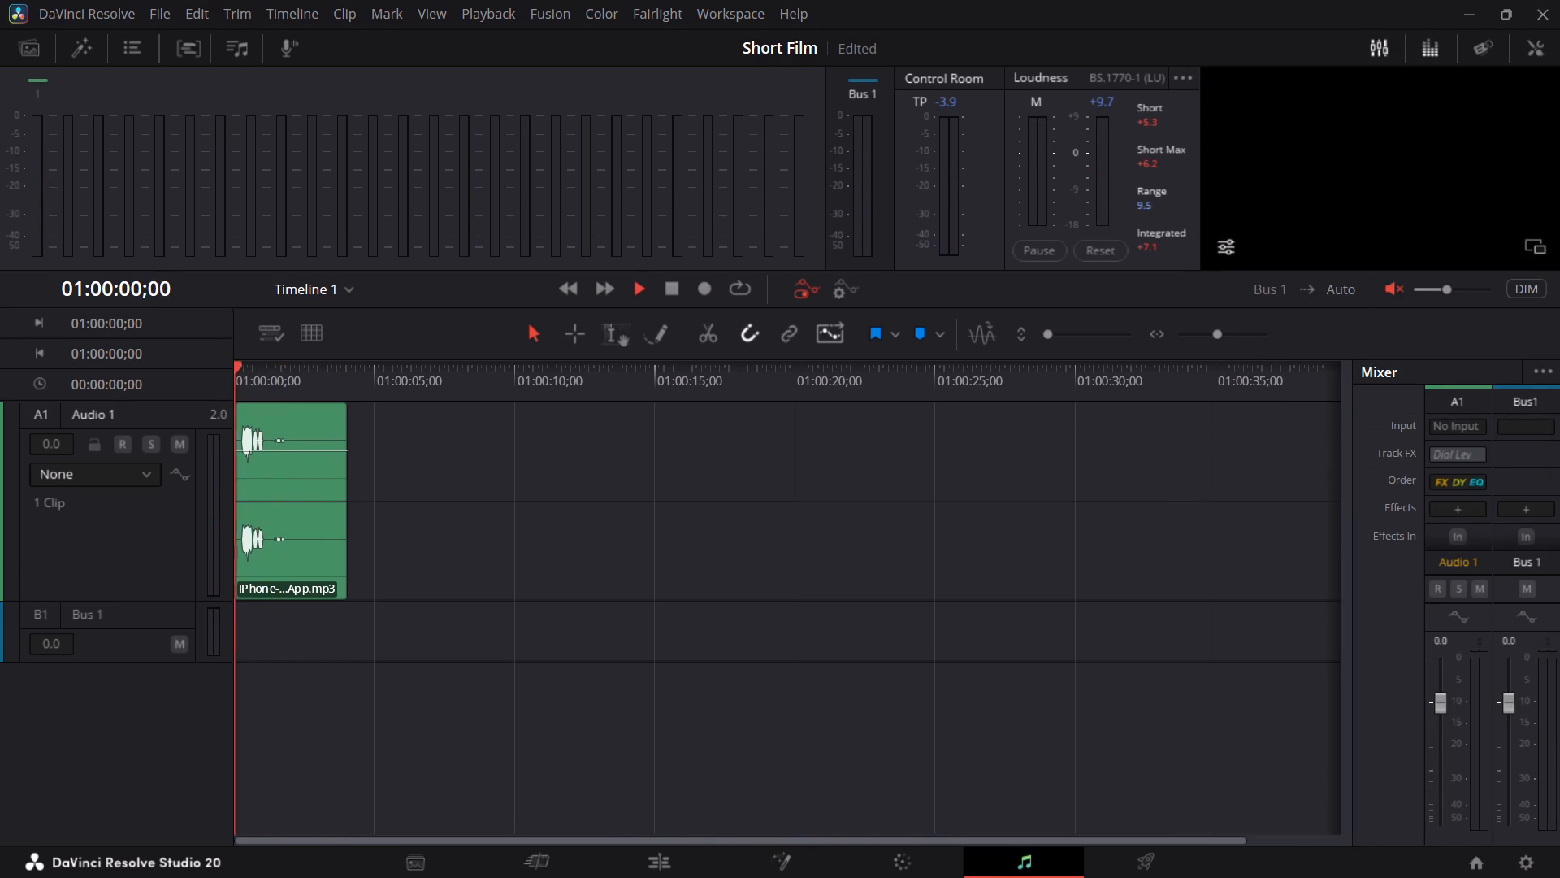
pyautogui.press('space')
# Unmute the monitor output and play the alarm clip from the timeline start.
pyautogui.click(239, 372)
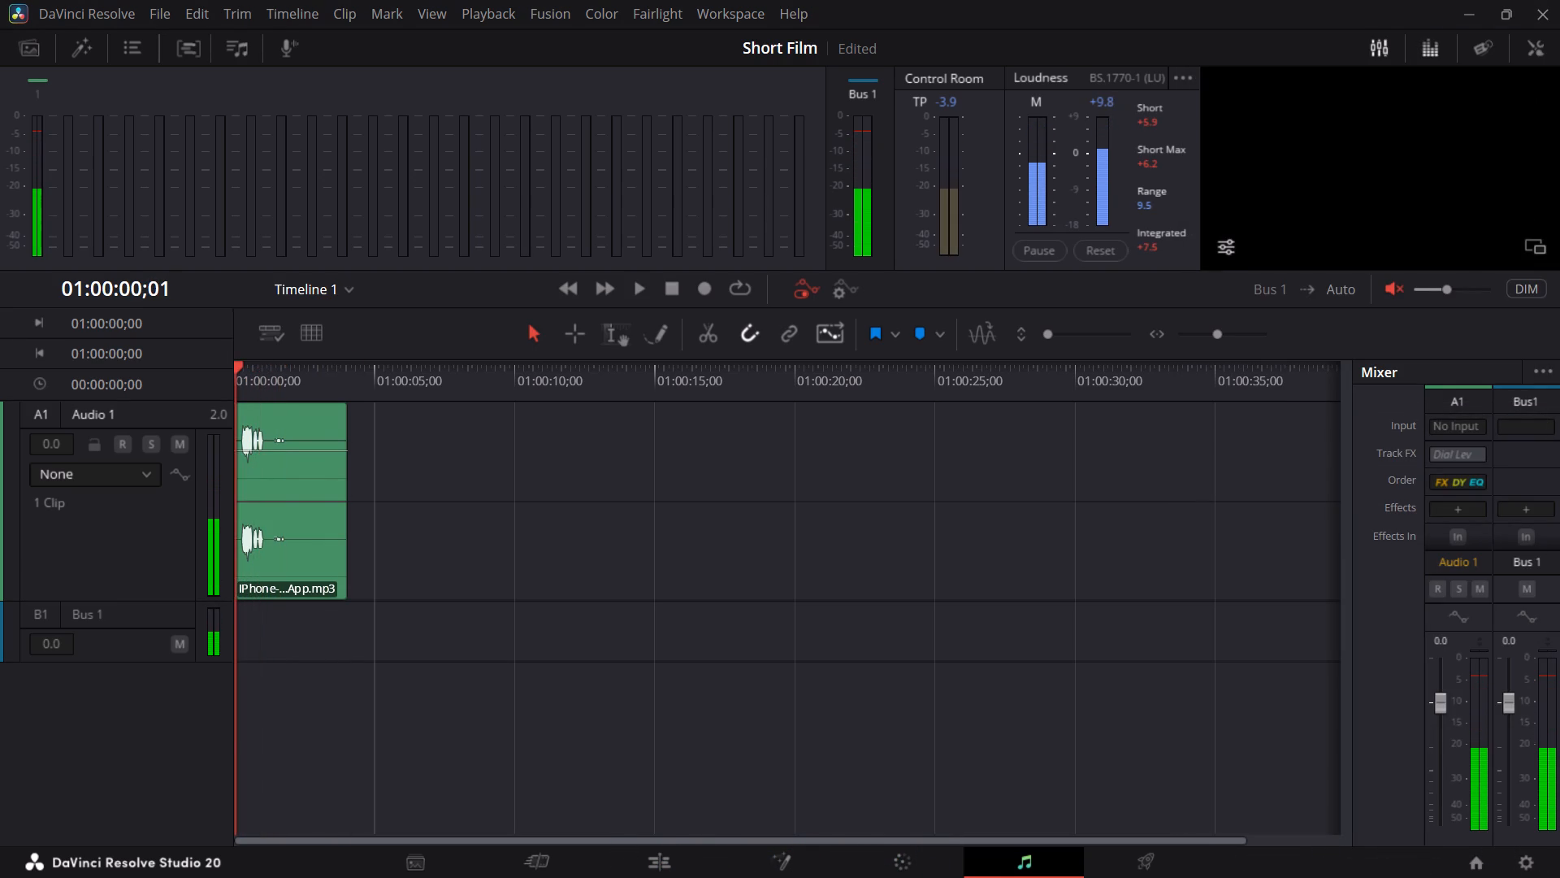
pyautogui.click(1396, 280)
pyautogui.press('space')
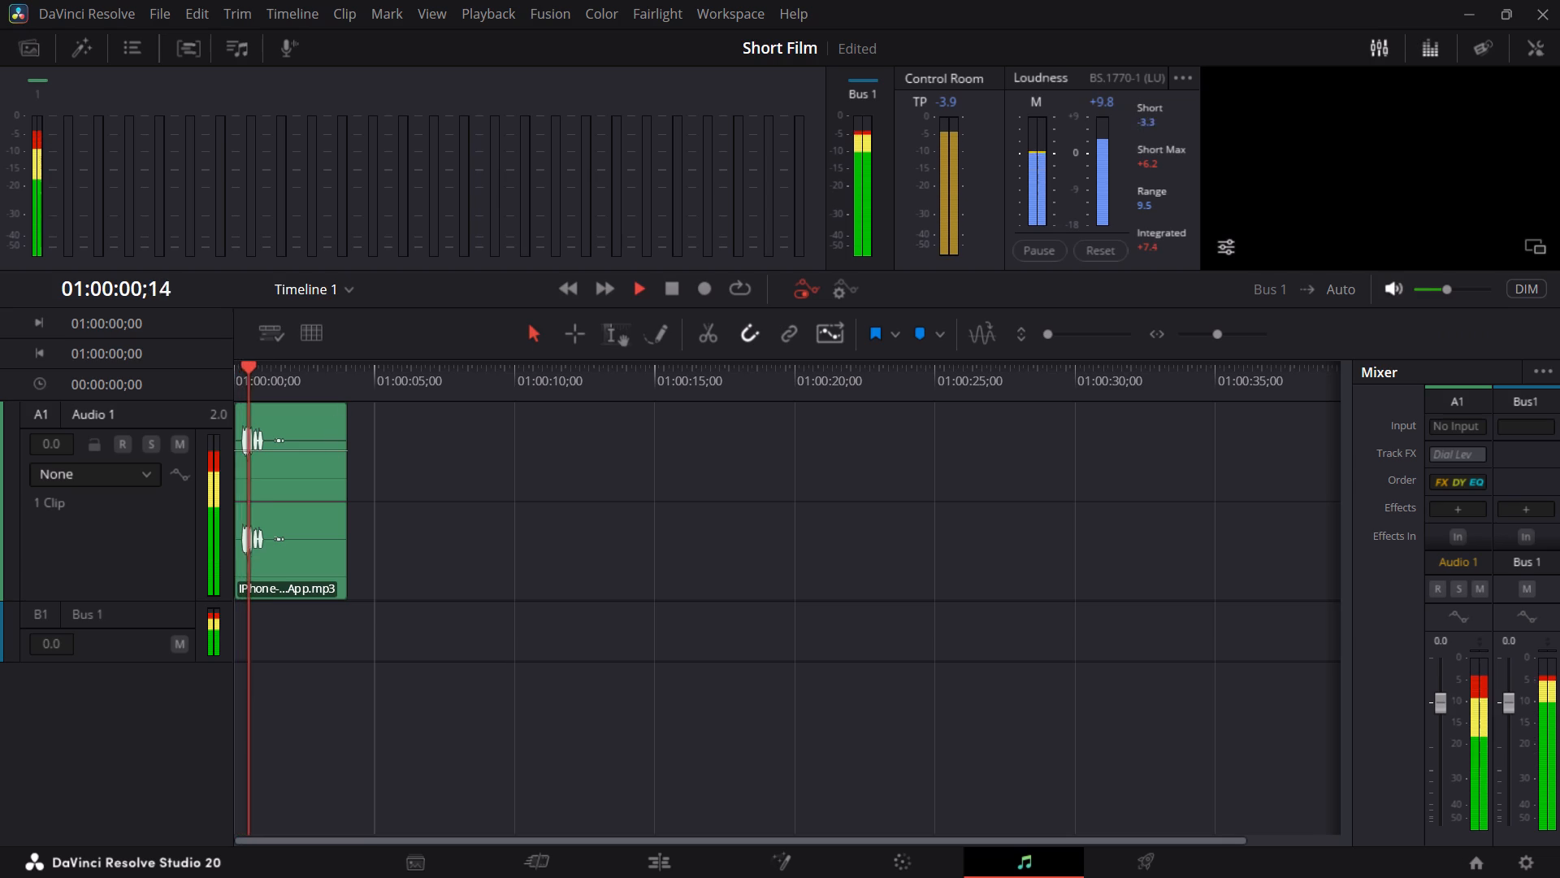
# Raise the monitor volume to maximum and replay the alarm clip from the timeline start.
pyautogui.moveTo(1464, 292); pyautogui.dragTo(1540, 281)
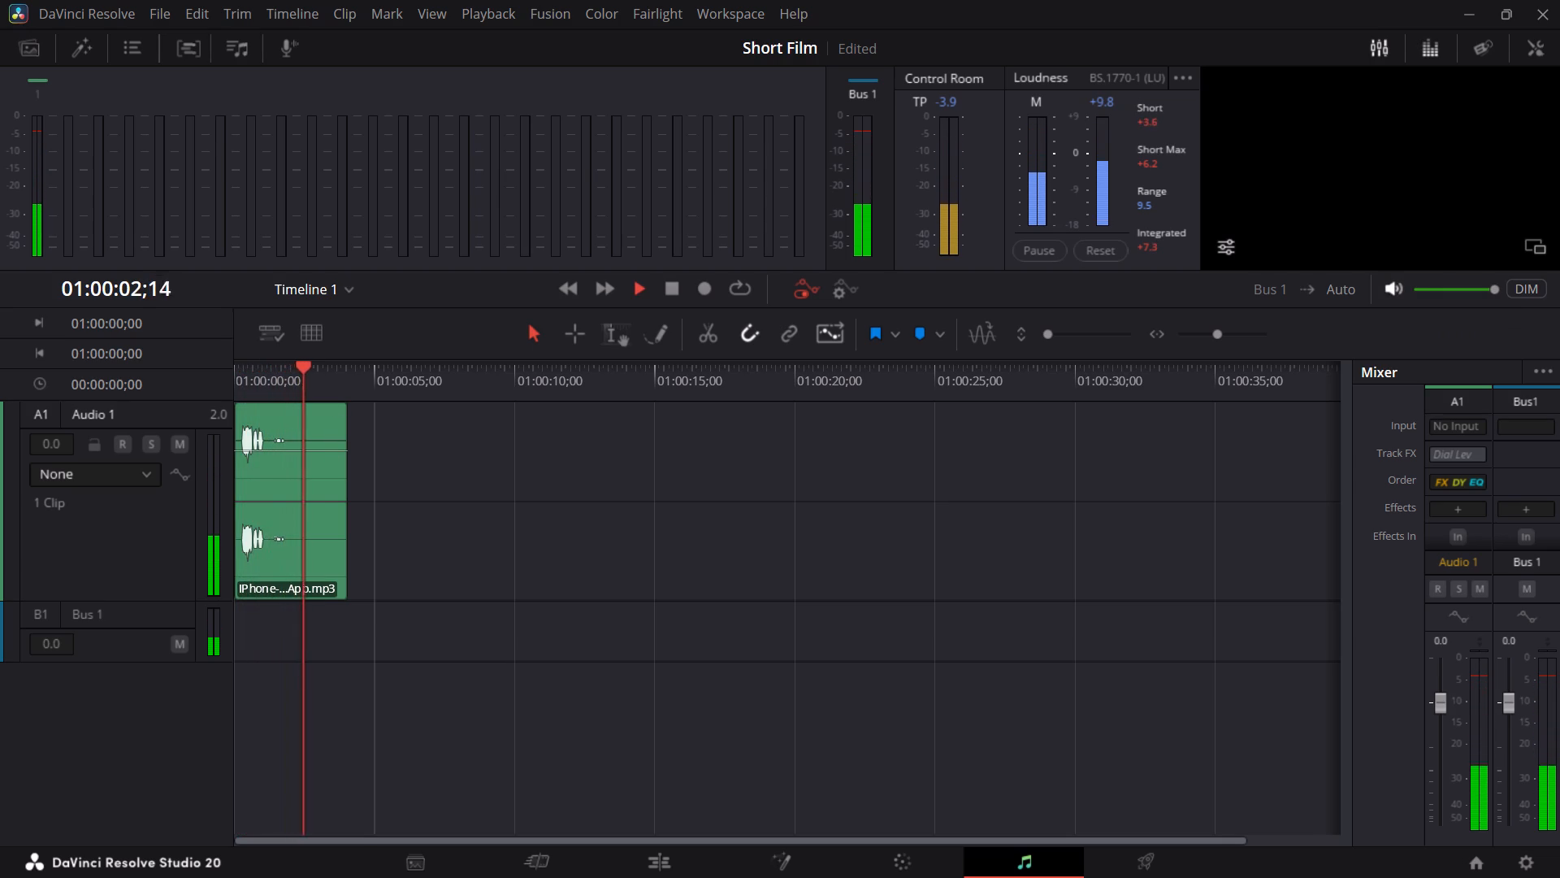
pyautogui.moveTo(289, 393); pyautogui.dragTo(218, 384)
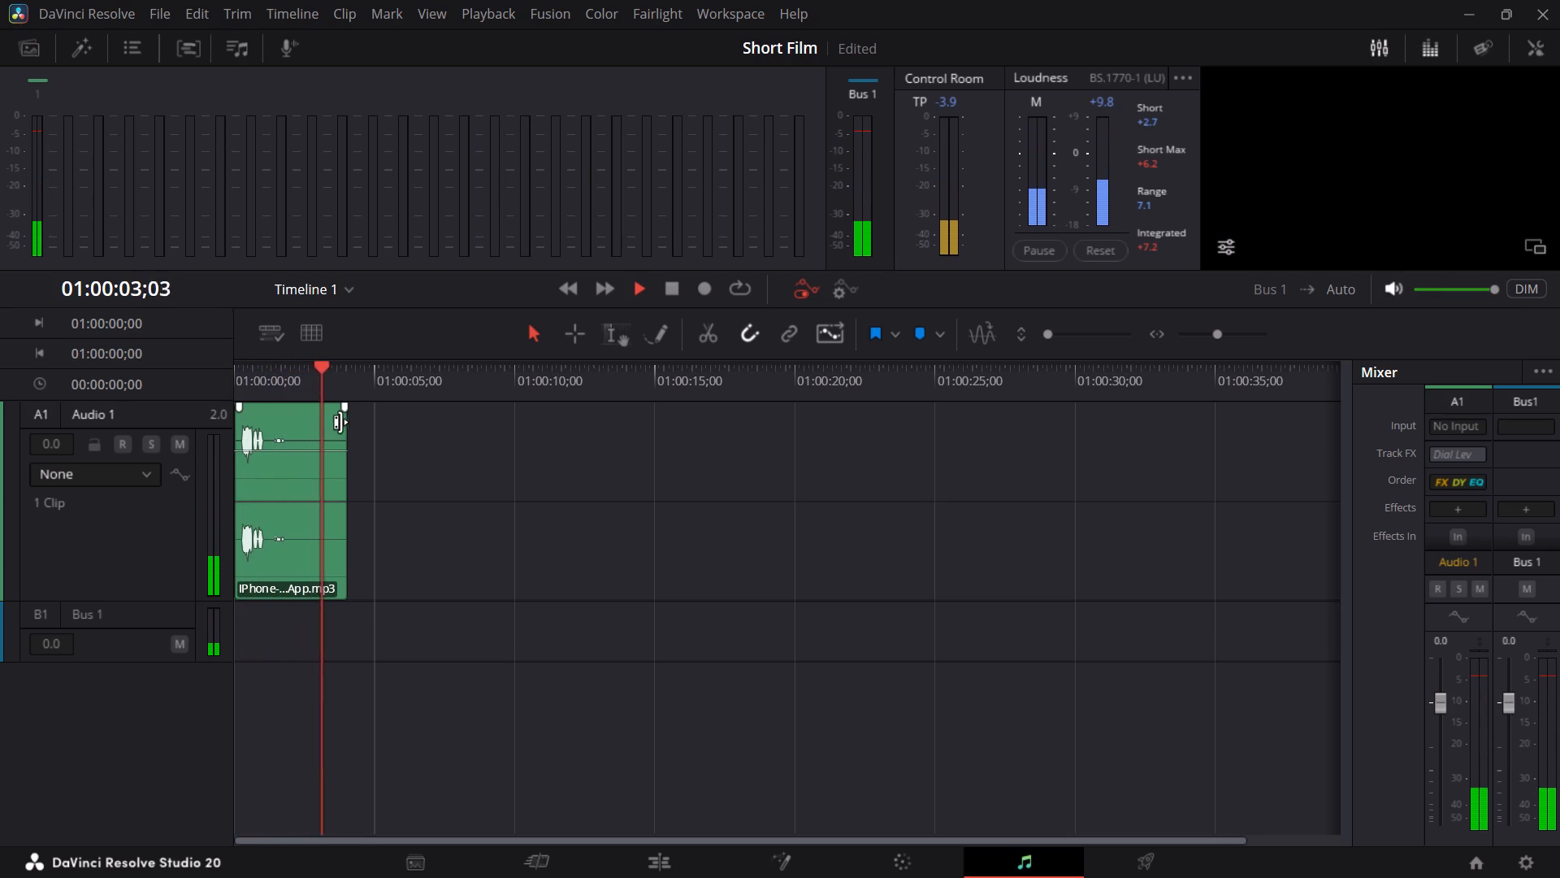
# Trim the end of the alarm clip on Audio 1 to about 2.4 seconds and play it from the timeline start.
pyautogui.moveTo(342, 423); pyautogui.dragTo(298, 421)
pyautogui.press('space')
pyautogui.moveTo(306, 372); pyautogui.dragTo(227, 372)
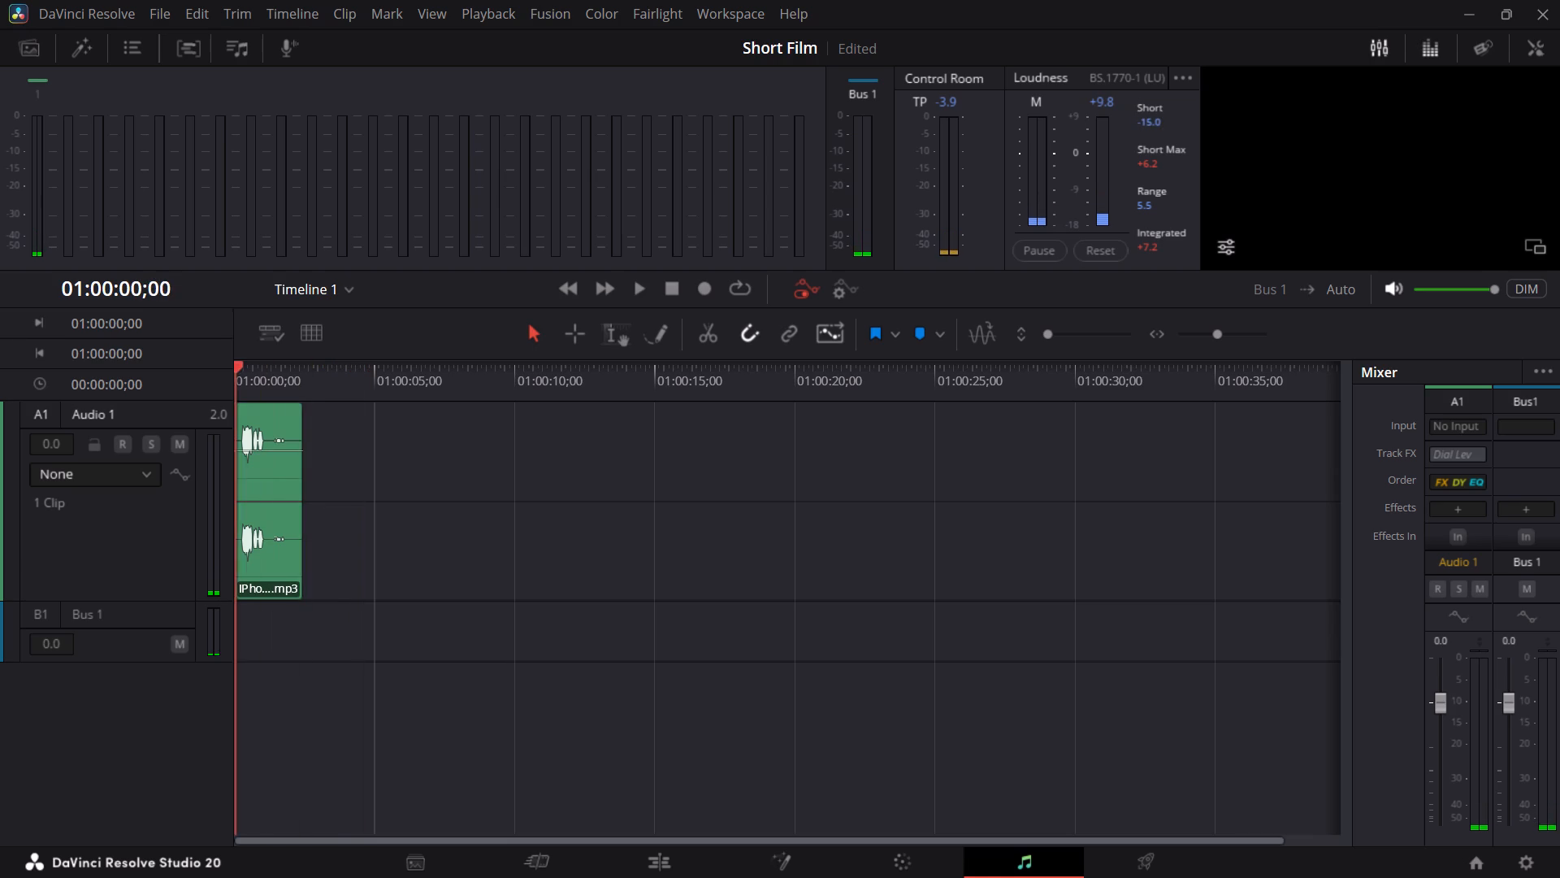
pyautogui.moveTo(227, 372); pyautogui.dragTo(220, 372)
pyautogui.press('space')
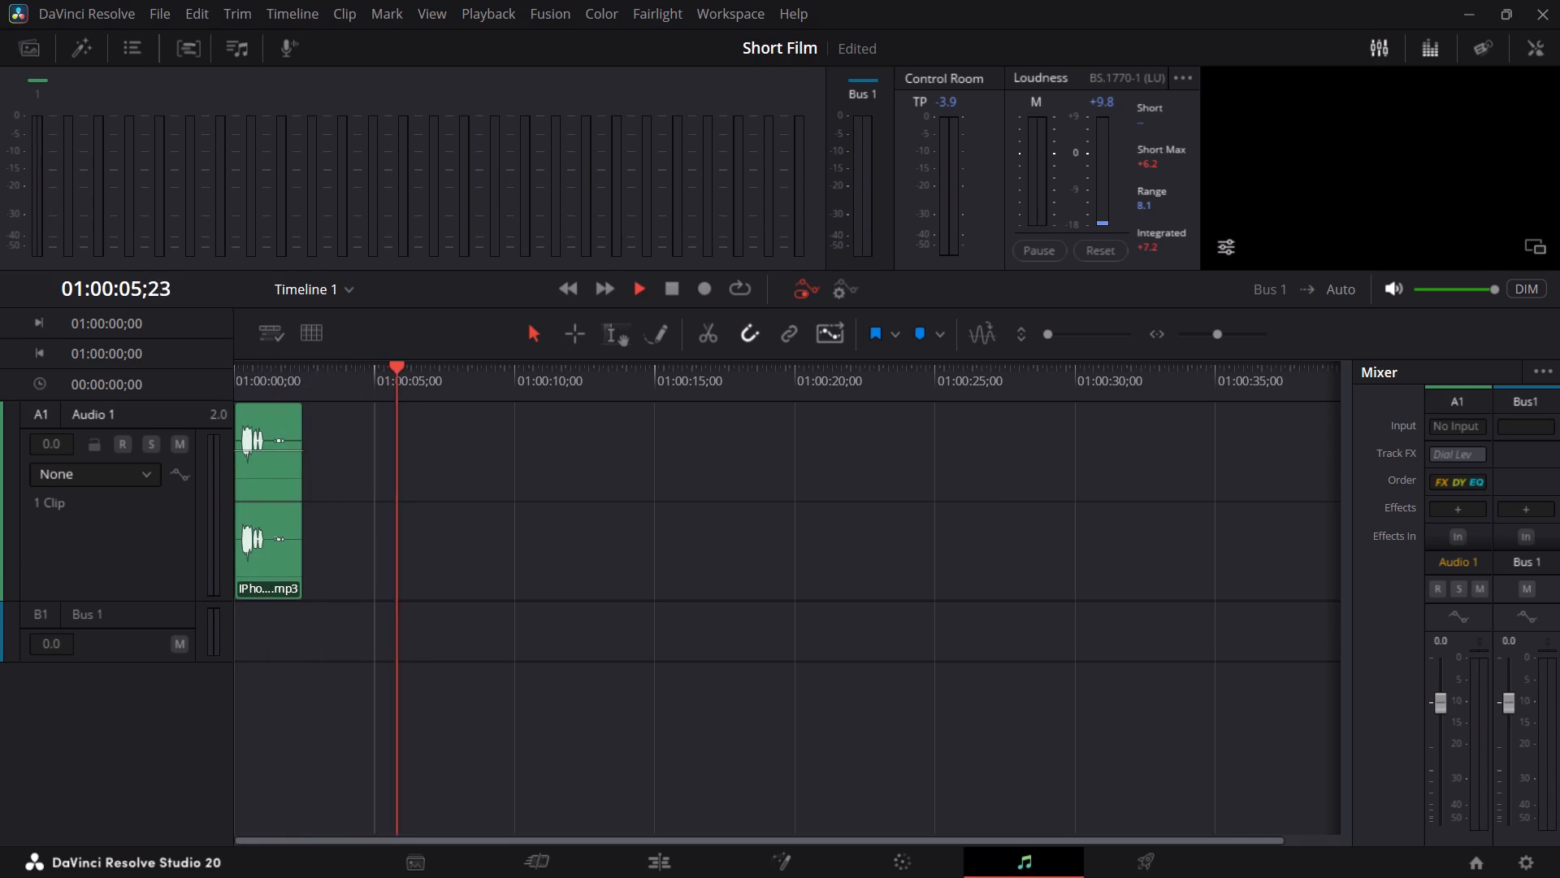
# Add a stereo audio track below Audio 1 and reduce the height of the Audio 1 track.
pyautogui.rightClick(140, 725)
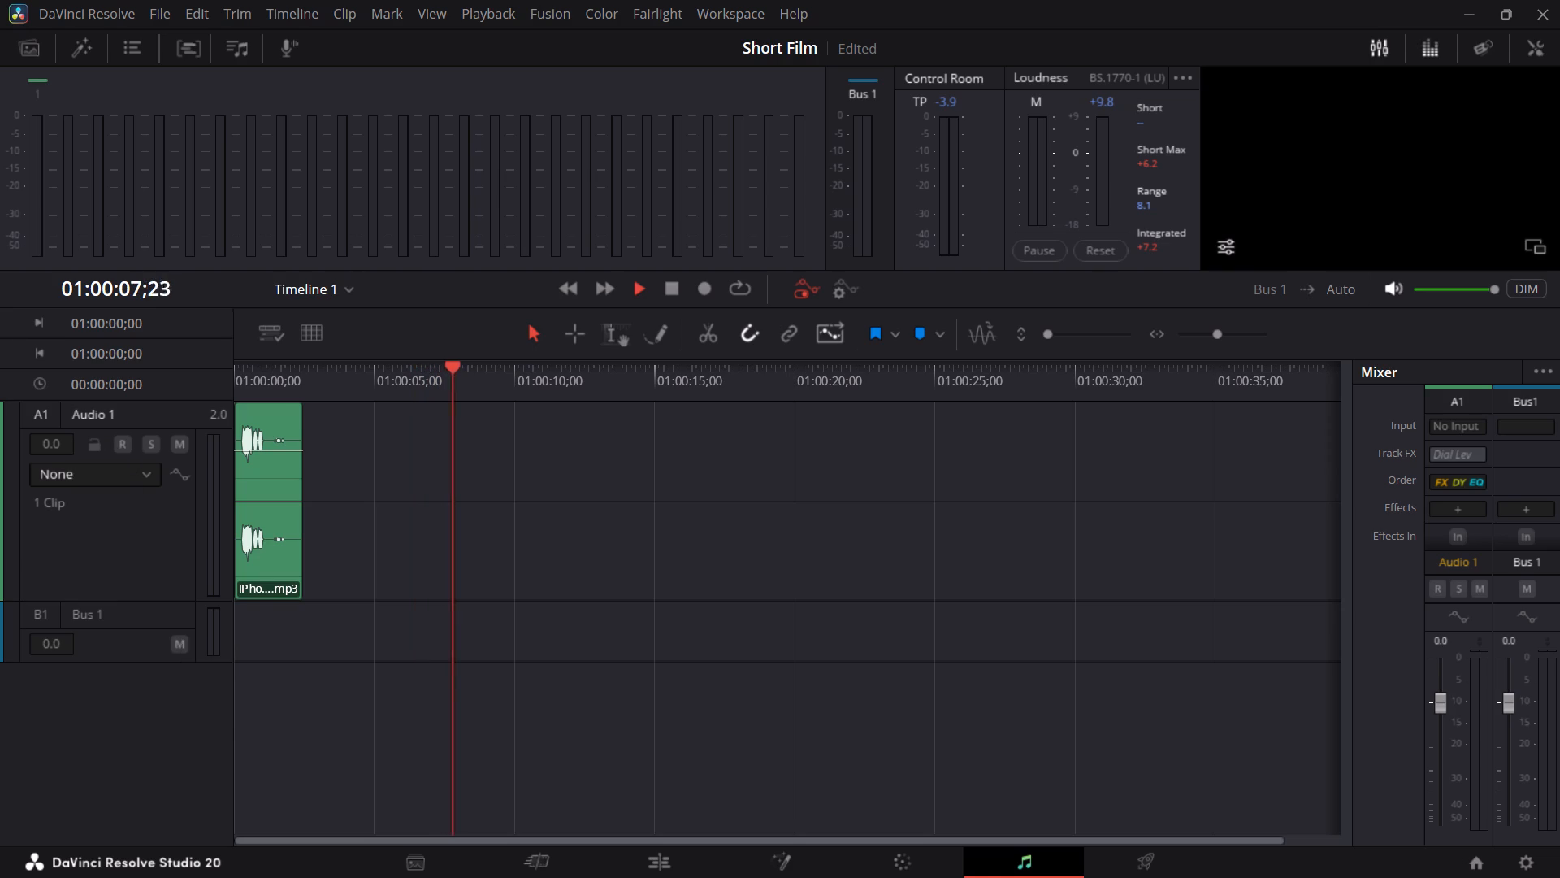
pyautogui.click(210, 216)
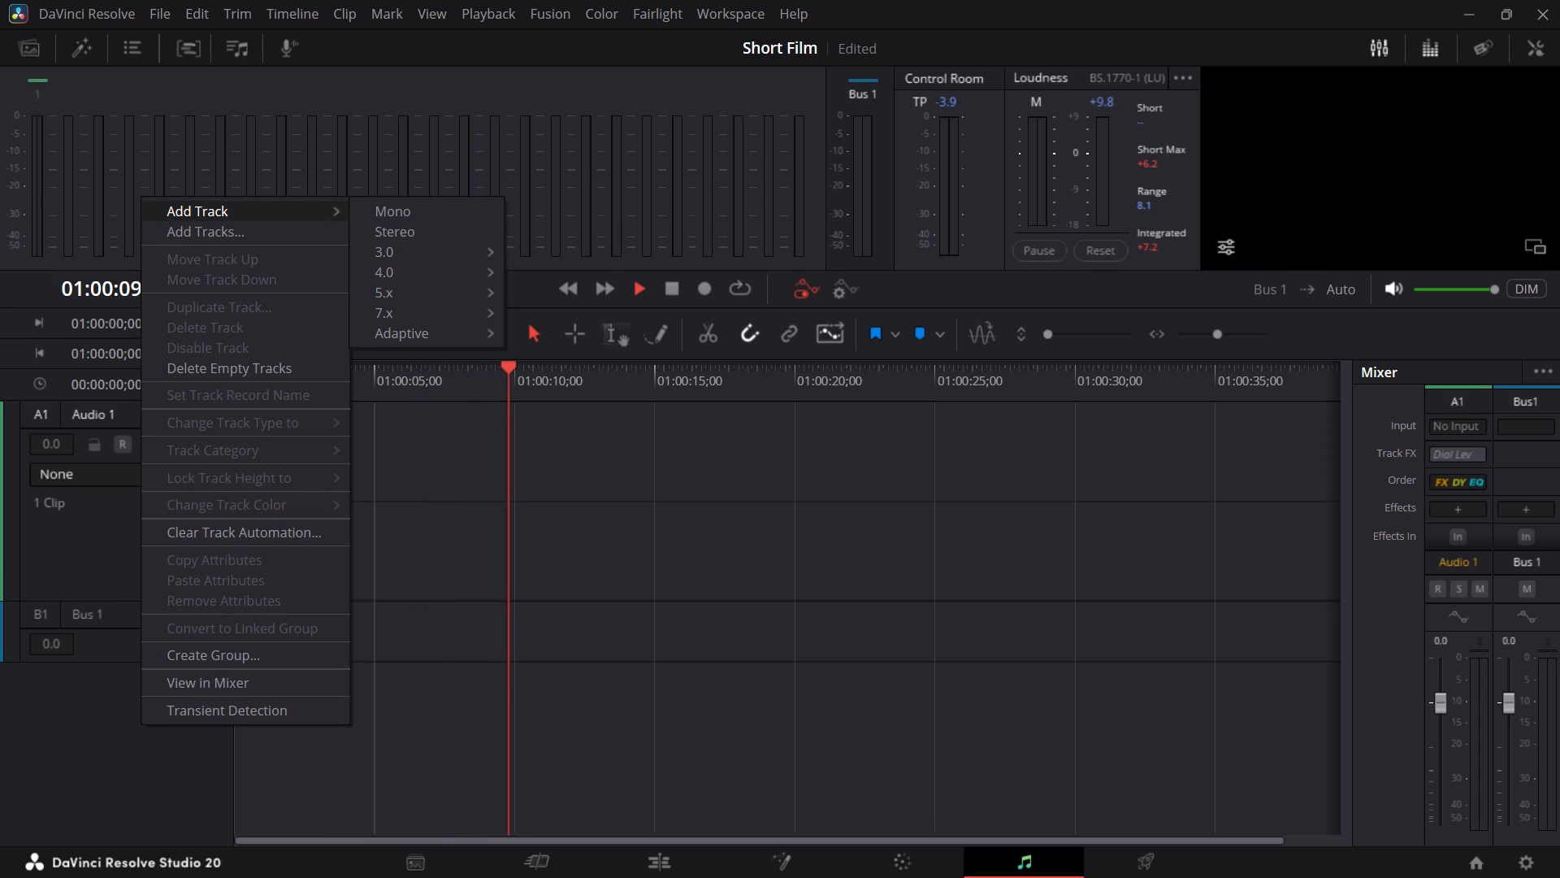
pyautogui.click(438, 236)
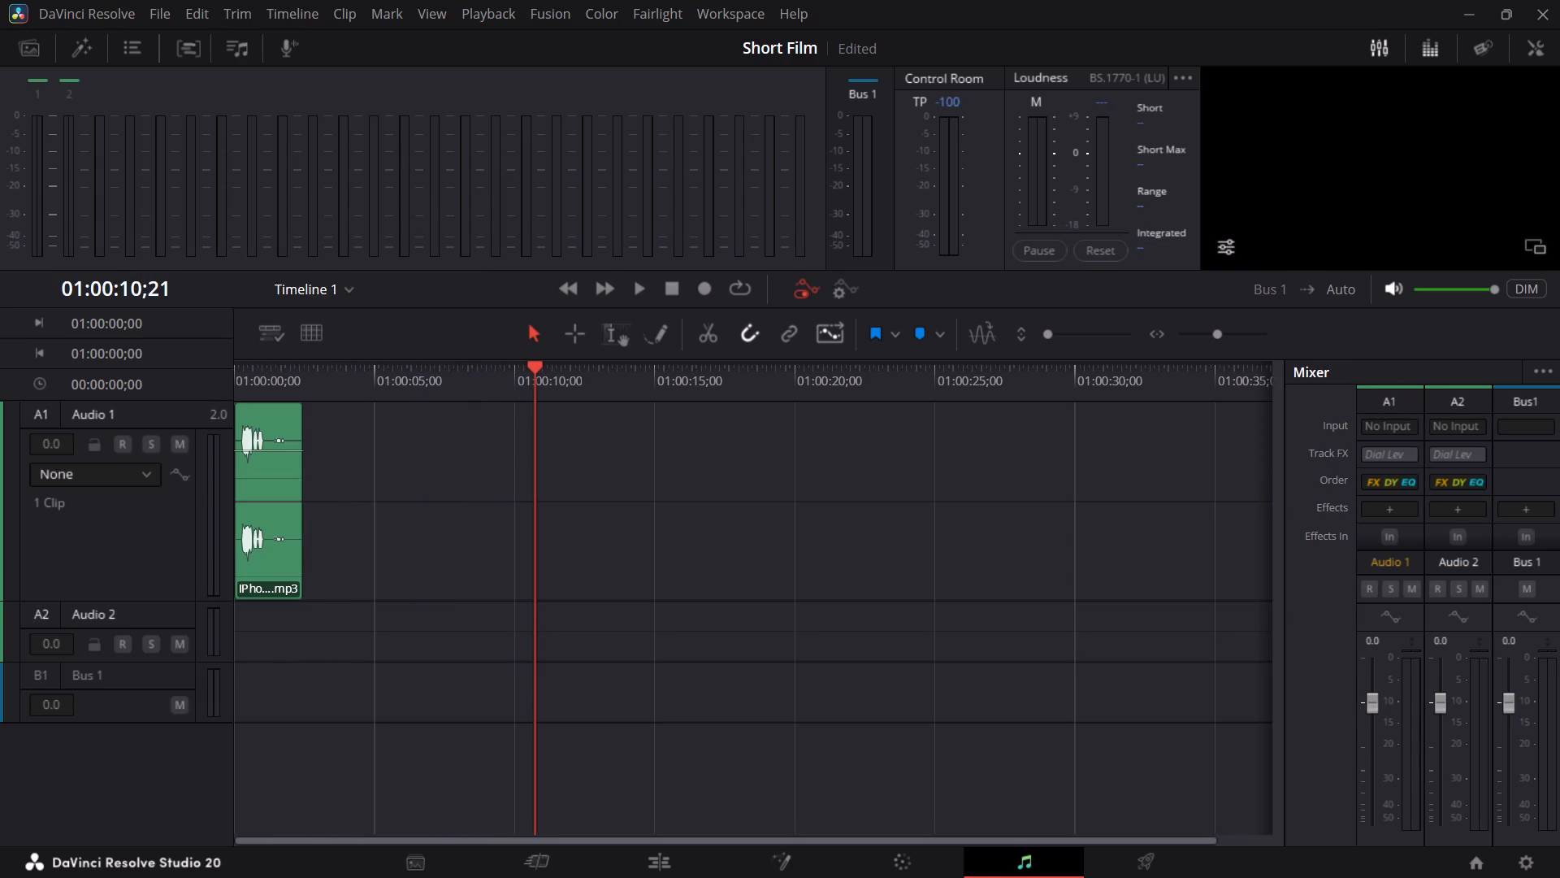
pyautogui.moveTo(474, 382); pyautogui.dragTo(334, 379)
pyautogui.moveTo(144, 599); pyautogui.dragTo(147, 532)
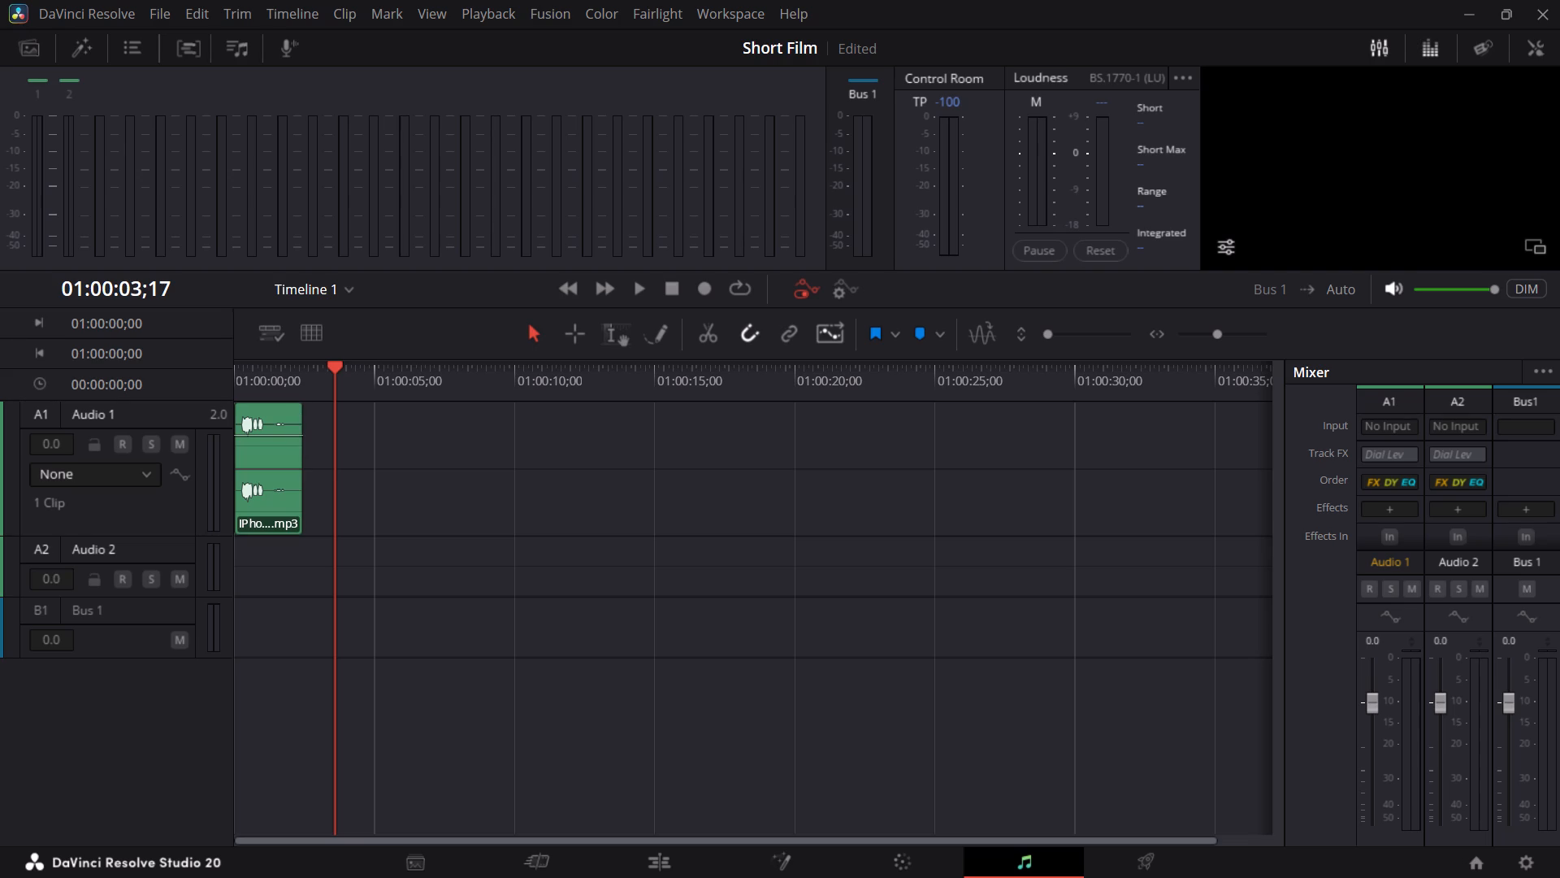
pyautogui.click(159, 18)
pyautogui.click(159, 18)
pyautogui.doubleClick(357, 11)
# Show the media pool, place the Riser-Sound clip at the start of Audio 2 and play the timeline from the start.
pyautogui.click(22, 37)
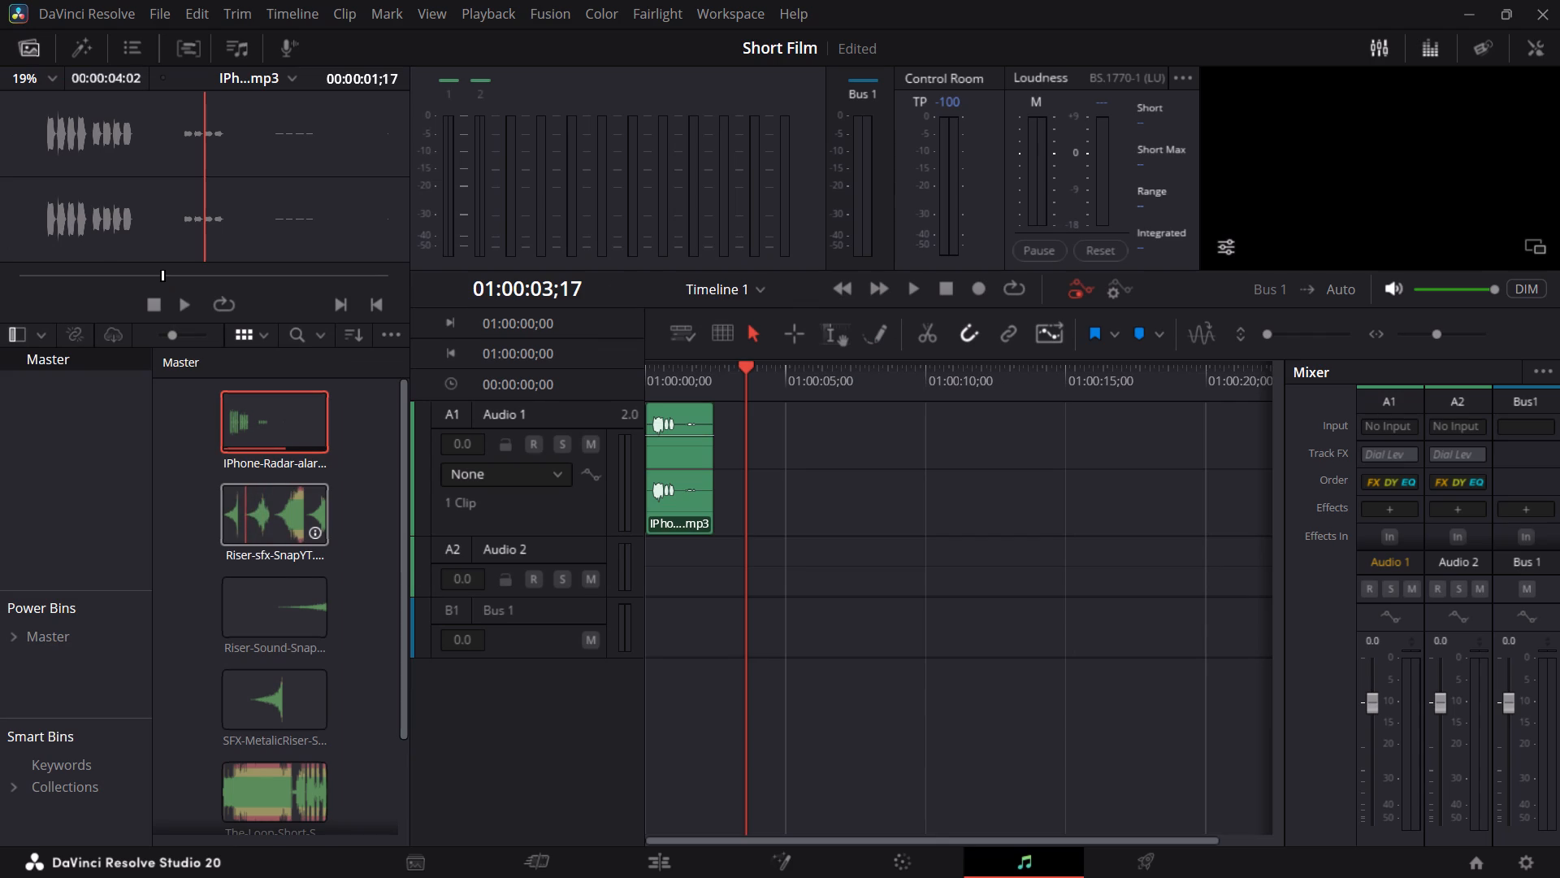
pyautogui.press('space')
pyautogui.press('space')
pyautogui.moveTo(242, 613); pyautogui.dragTo(528, 633)
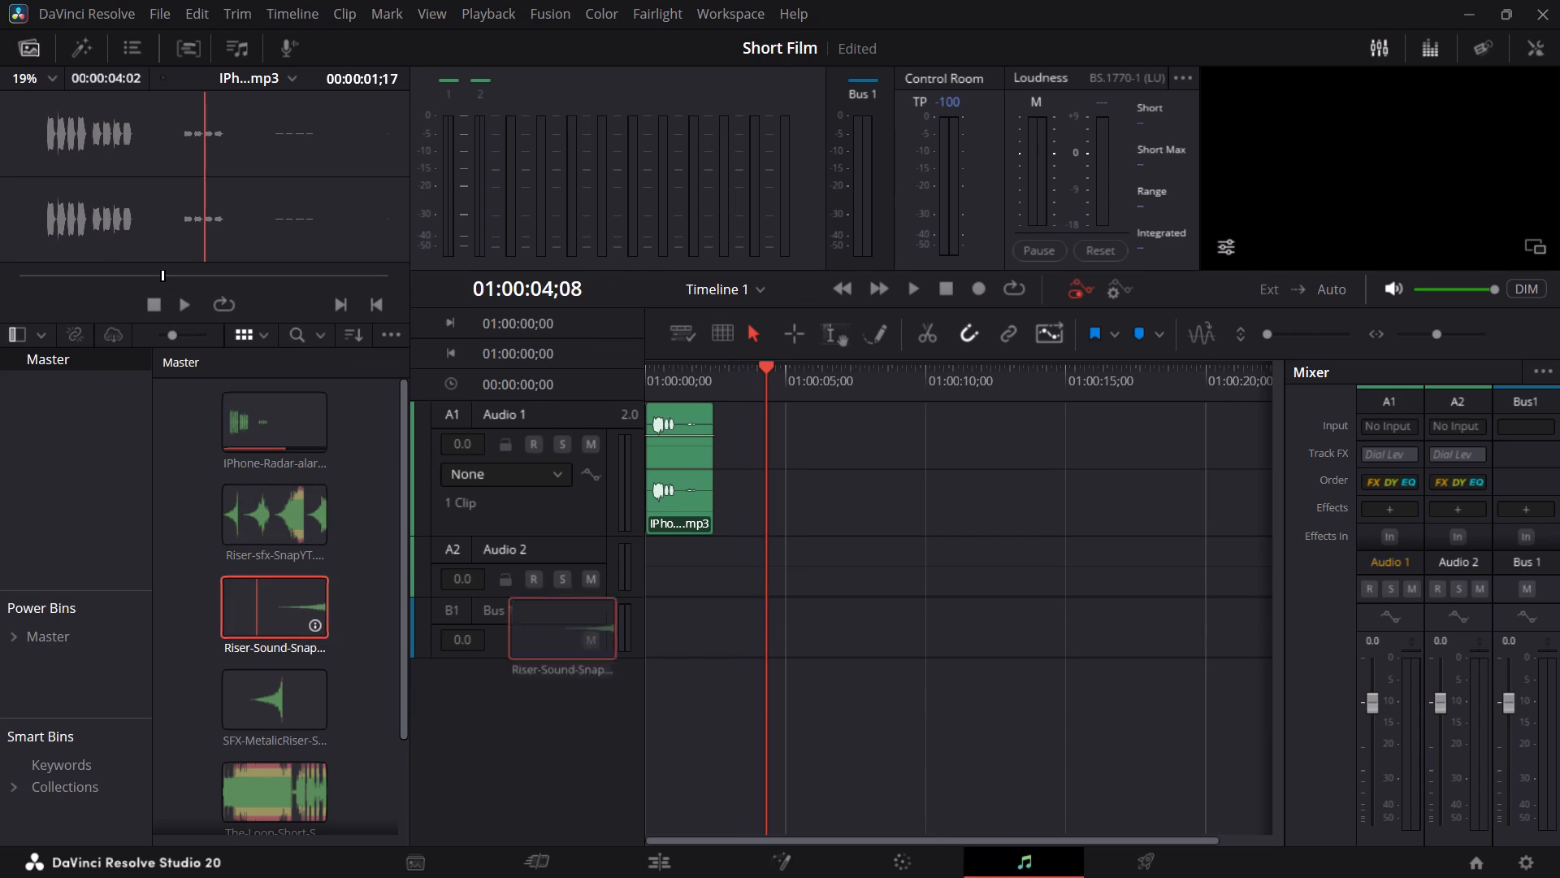
pyautogui.moveTo(528, 633); pyautogui.dragTo(659, 568)
pyautogui.moveTo(758, 374); pyautogui.dragTo(630, 372)
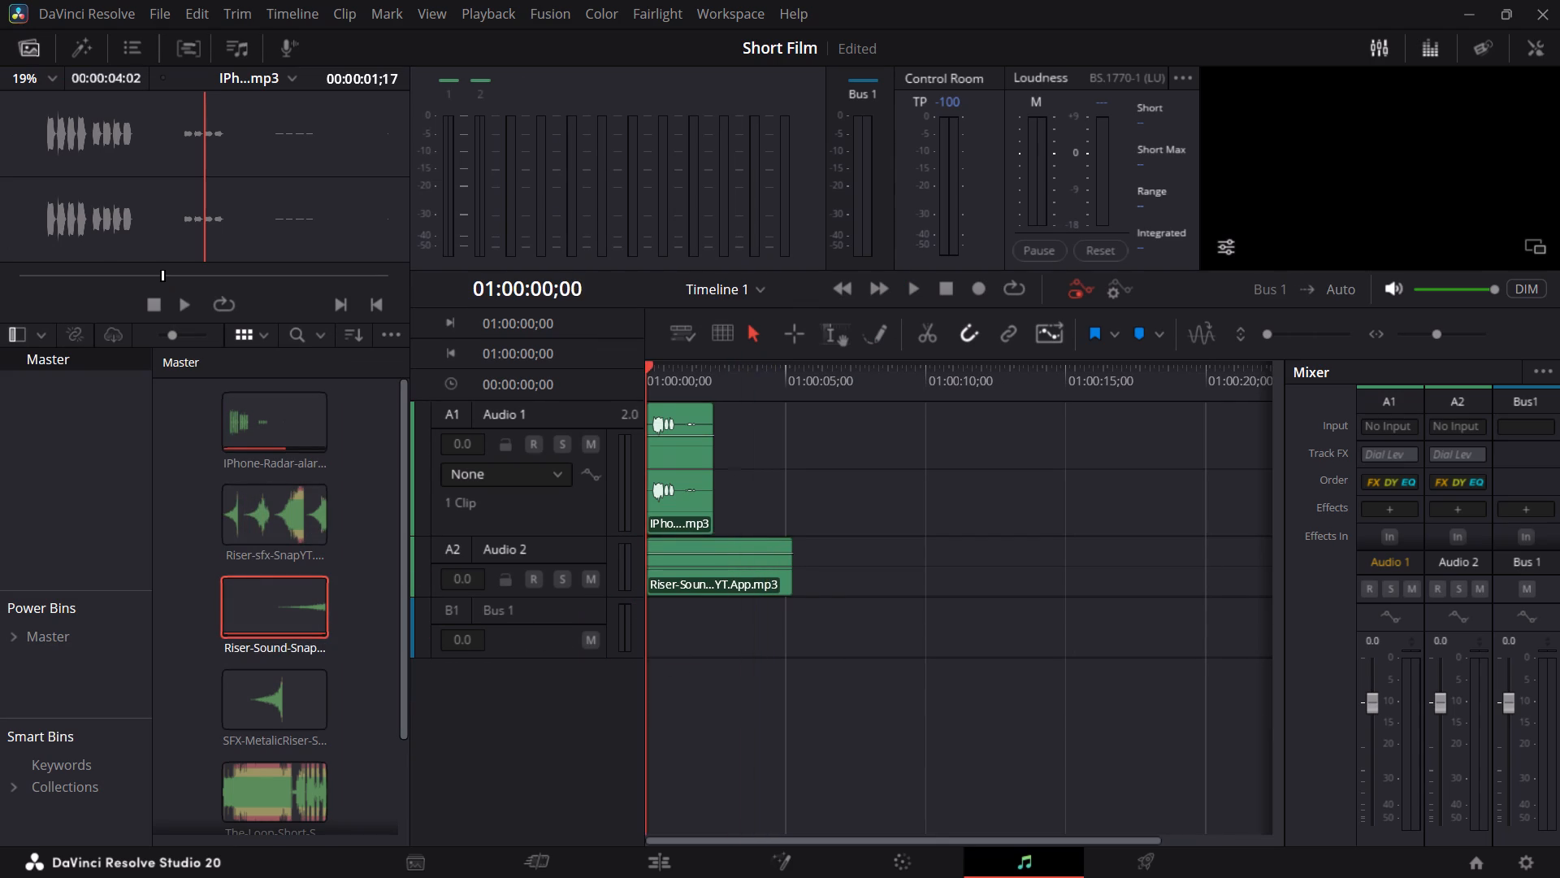
pyautogui.press('space')
# Trim about 1 second off the start of the Riser-Sound clip and make the Audio 2 track much taller.
pyautogui.moveTo(650, 559); pyautogui.dragTo(677, 556)
pyautogui.moveTo(577, 600); pyautogui.dragTo(578, 608)
pyautogui.moveTo(581, 597); pyautogui.dragTo(581, 639)
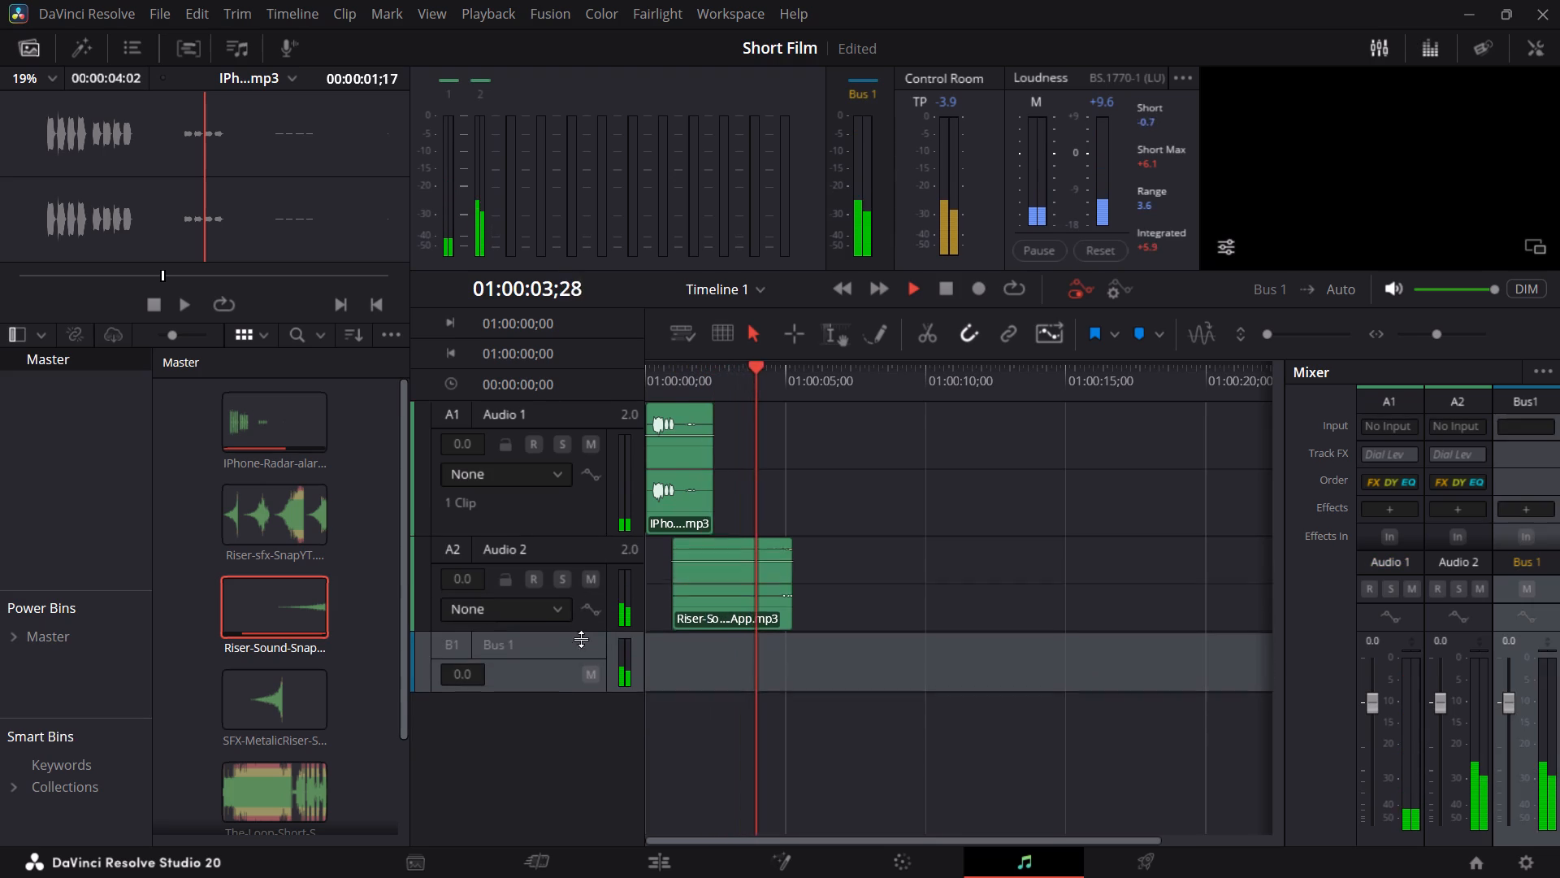
pyautogui.moveTo(581, 639); pyautogui.dragTo(582, 724)
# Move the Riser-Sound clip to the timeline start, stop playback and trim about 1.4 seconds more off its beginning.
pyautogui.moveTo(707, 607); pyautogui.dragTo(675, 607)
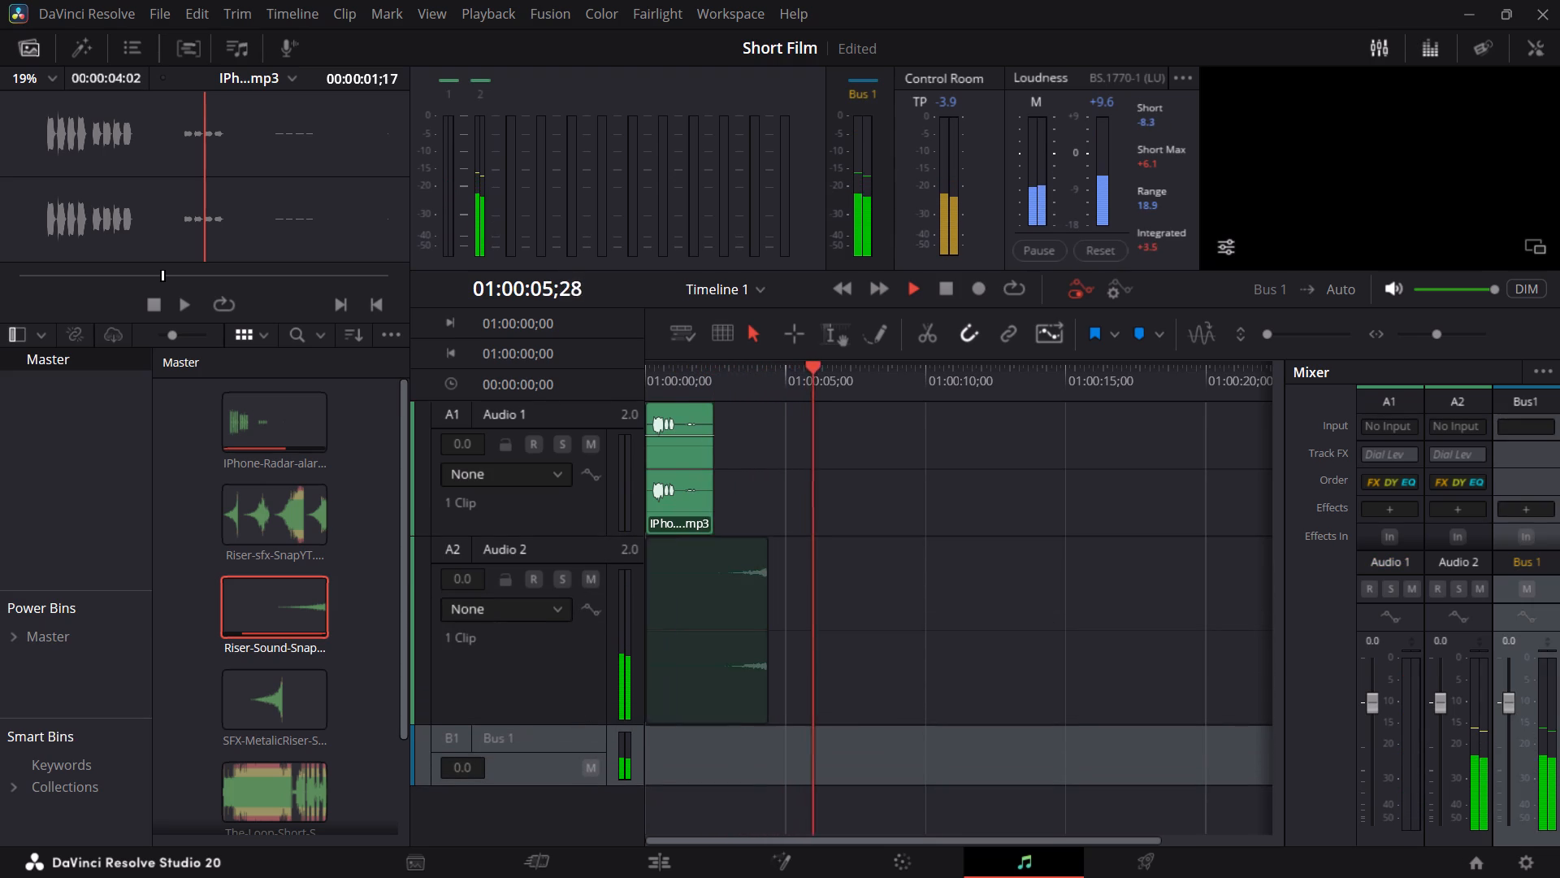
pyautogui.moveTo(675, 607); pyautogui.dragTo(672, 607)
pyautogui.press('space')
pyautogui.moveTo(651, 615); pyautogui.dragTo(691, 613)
# Move the alarm clip to start at about 1.4 seconds and shift the Riser-Sound clip so both clips end together.
pyautogui.moveTo(687, 449); pyautogui.dragTo(729, 452)
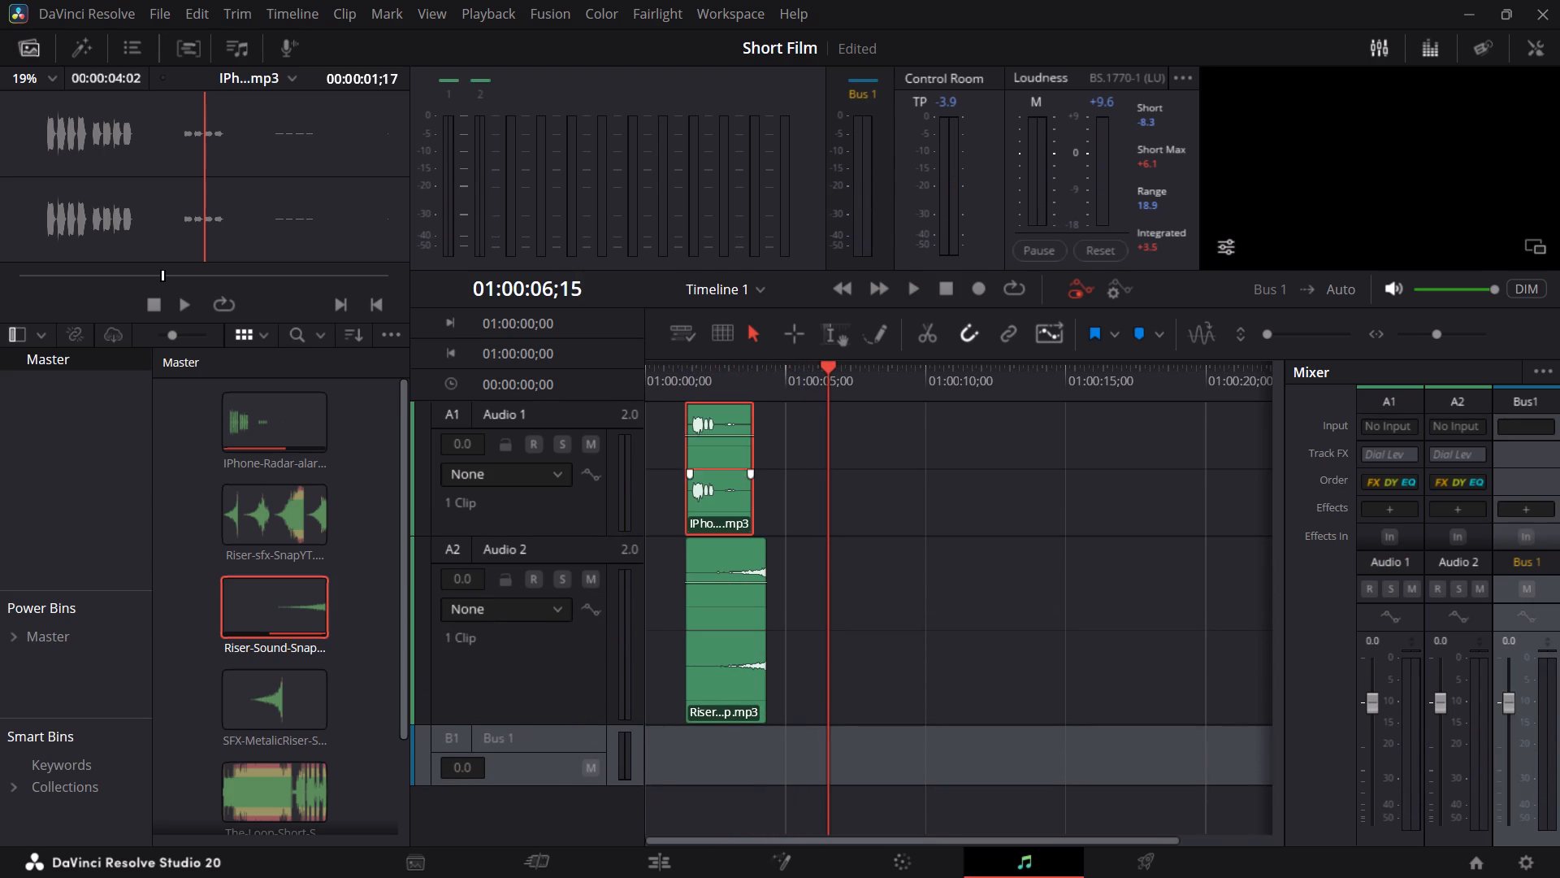
pyautogui.moveTo(713, 585); pyautogui.dragTo(676, 585)
pyautogui.moveTo(709, 560); pyautogui.dragTo(673, 561)
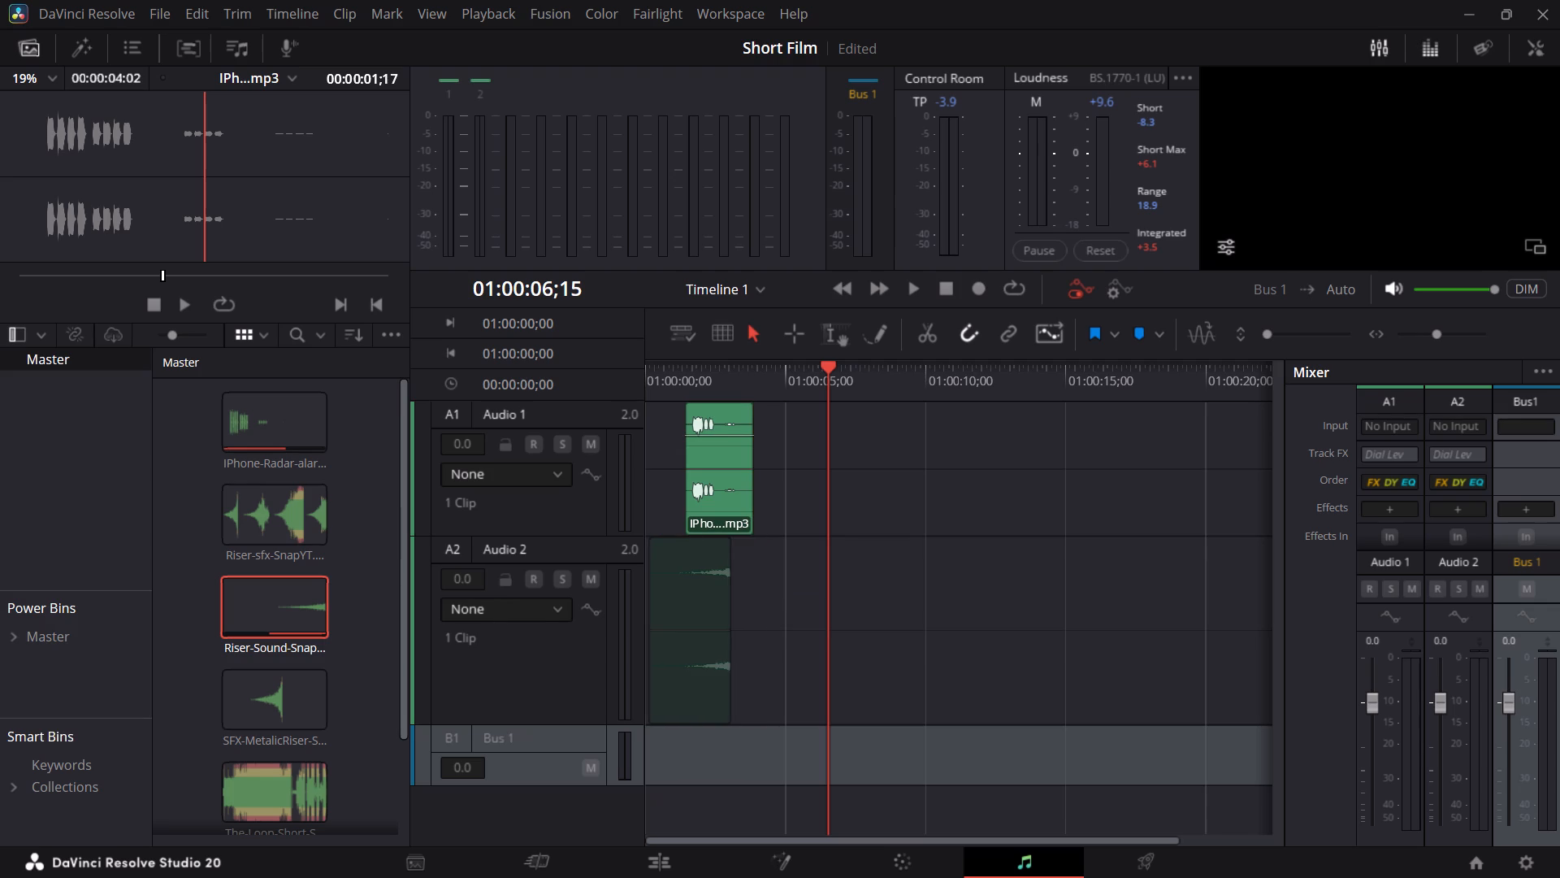
pyautogui.moveTo(673, 561); pyautogui.dragTo(679, 556)
pyautogui.moveTo(679, 556); pyautogui.dragTo(678, 554)
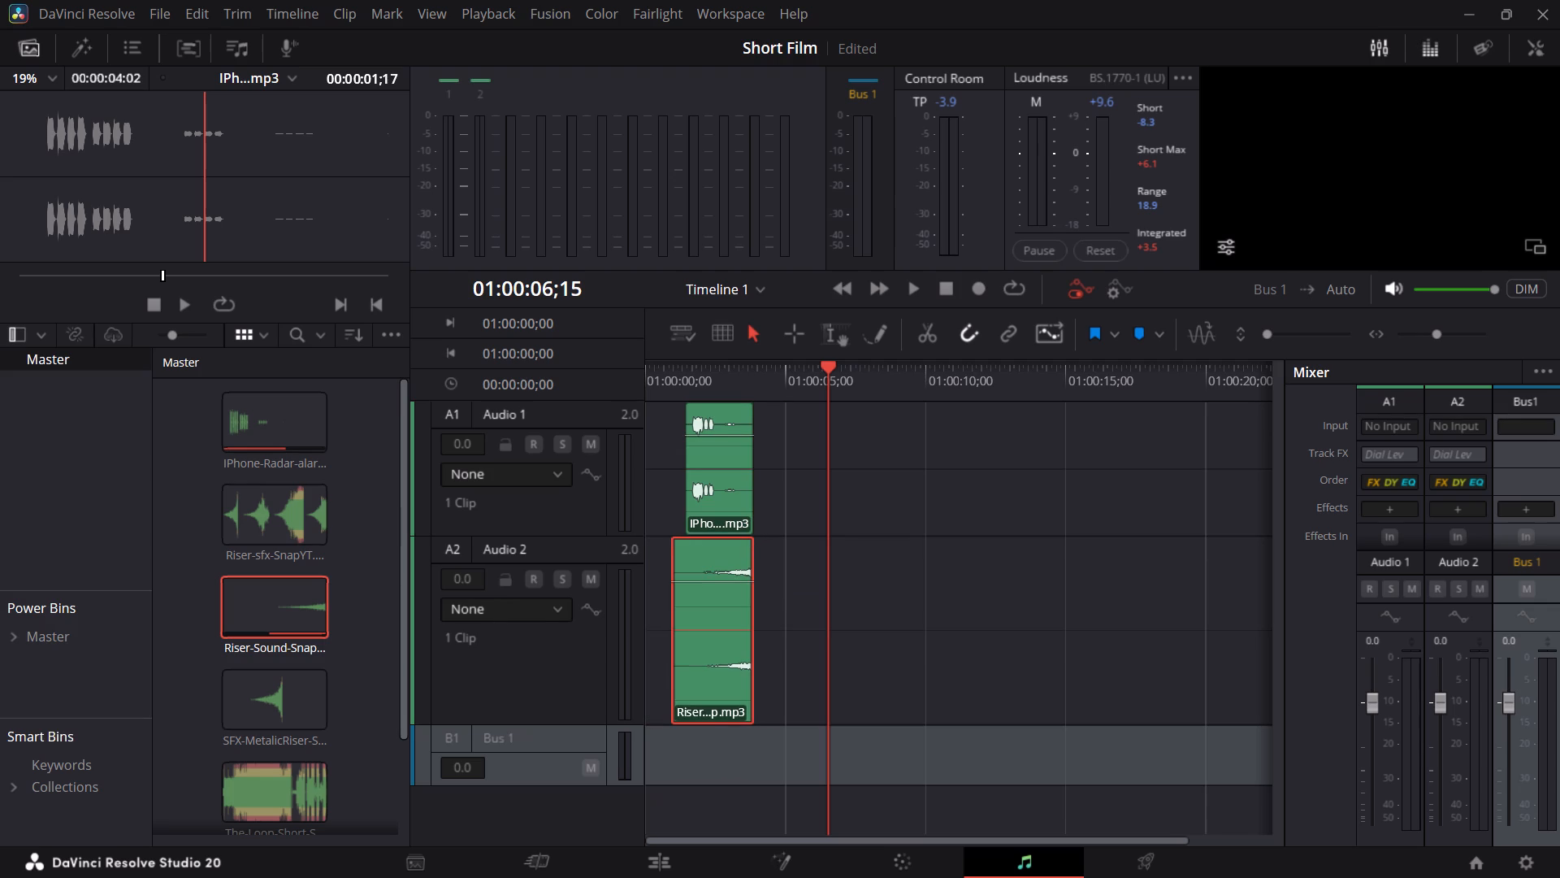
# Turn off snapping and nudge the Riser-Sound clip slightly earlier, ending just before the alarm clip's end.
pyautogui.click(982, 330)
pyautogui.moveTo(697, 545); pyautogui.dragTo(687, 545)
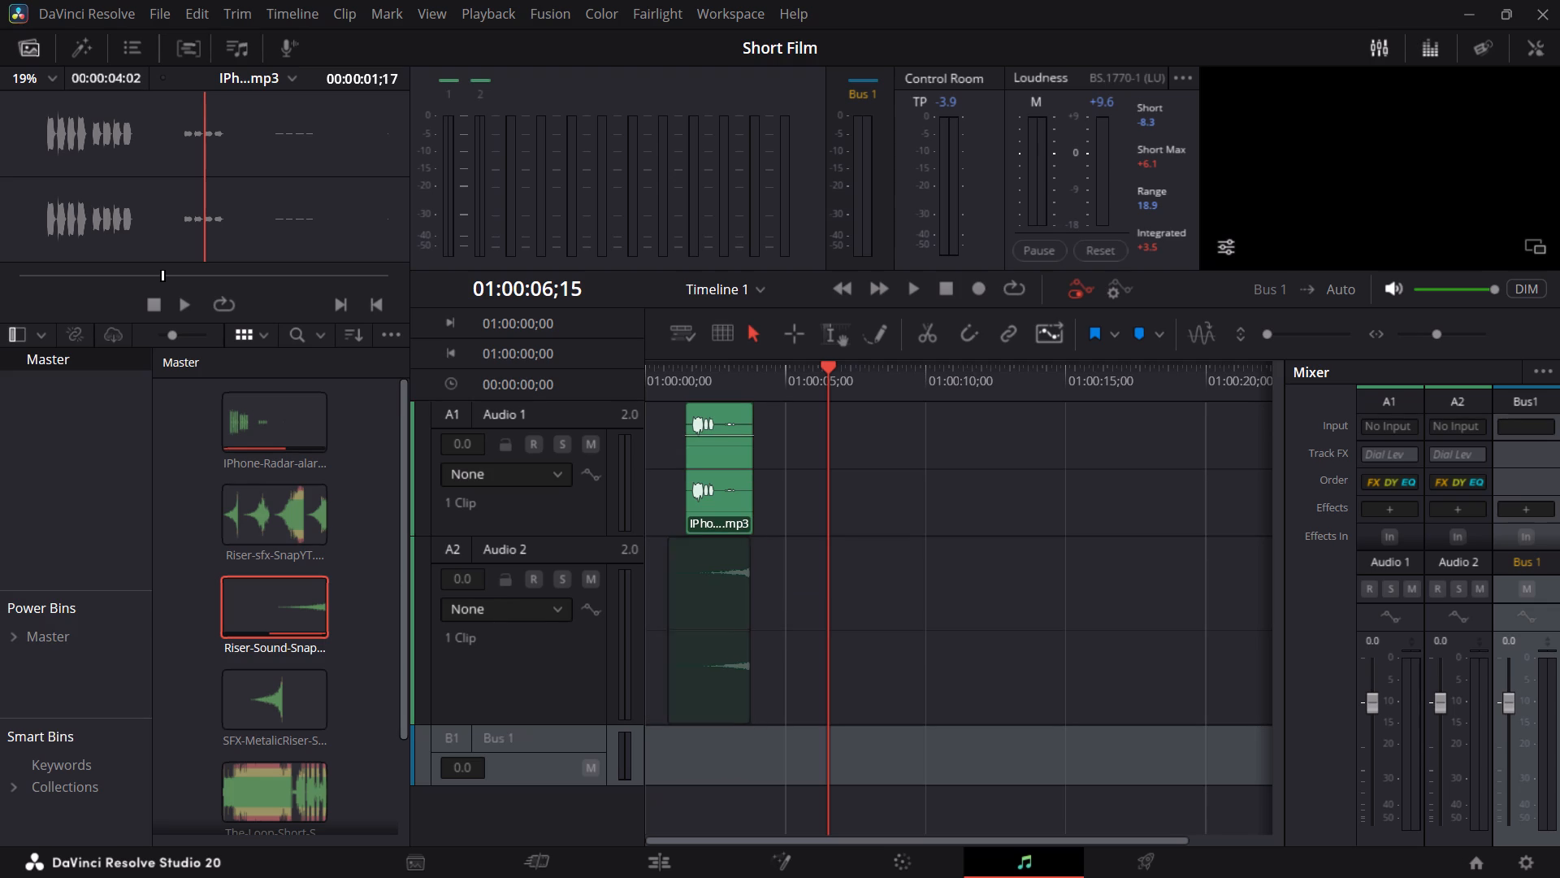
pyautogui.moveTo(687, 545); pyautogui.dragTo(688, 537)
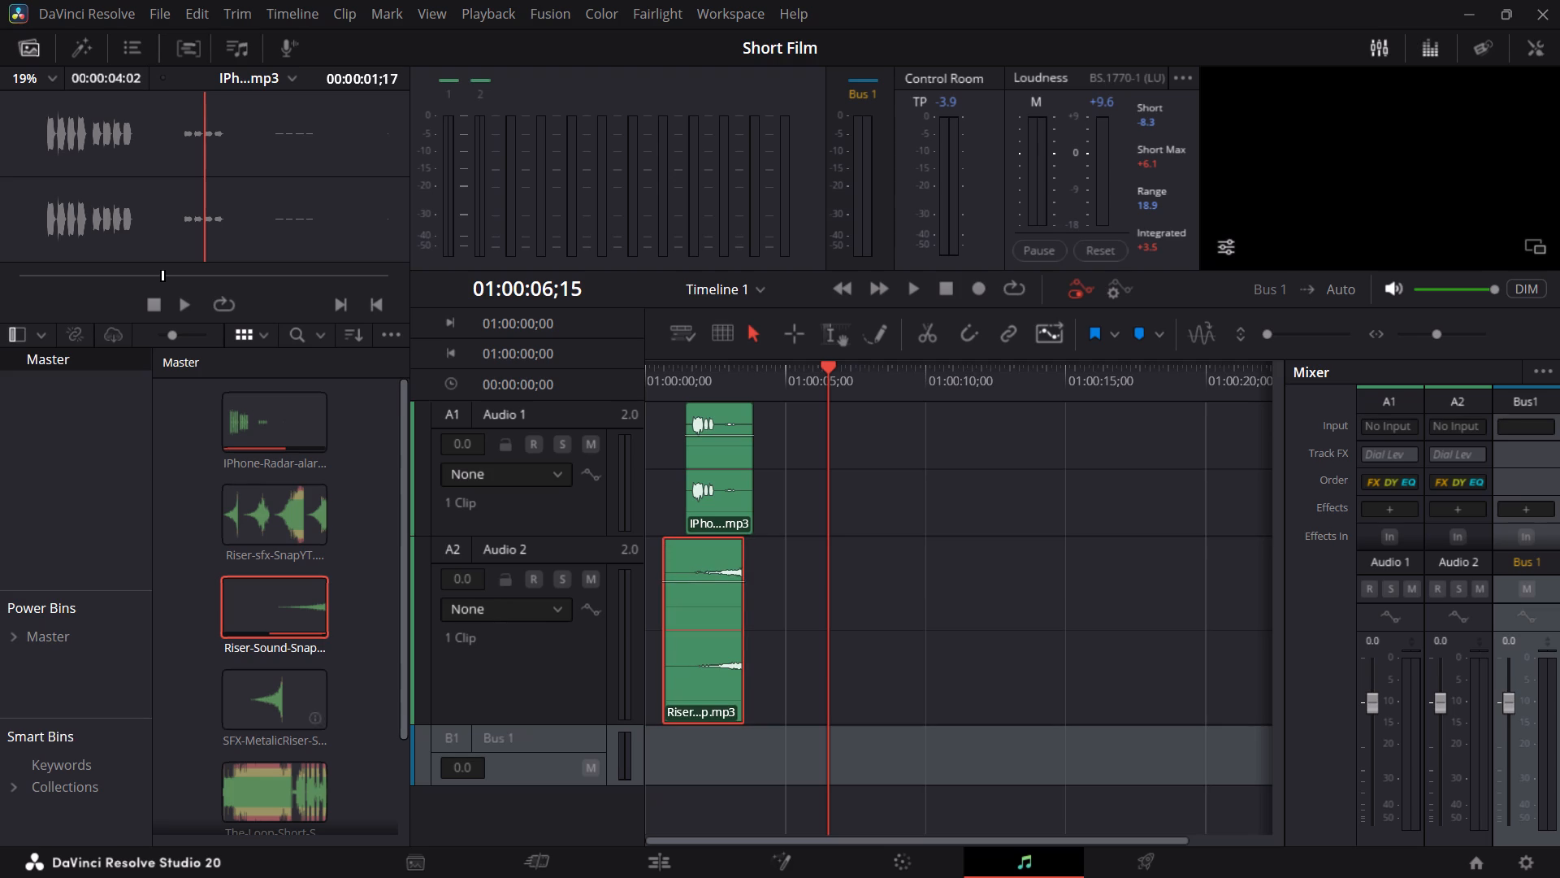
# Place the SFX-MetalicRiser clip on Audio 2 at about 9 seconds and delete the Riser-Sound clip from that track.
pyautogui.click(273, 709)
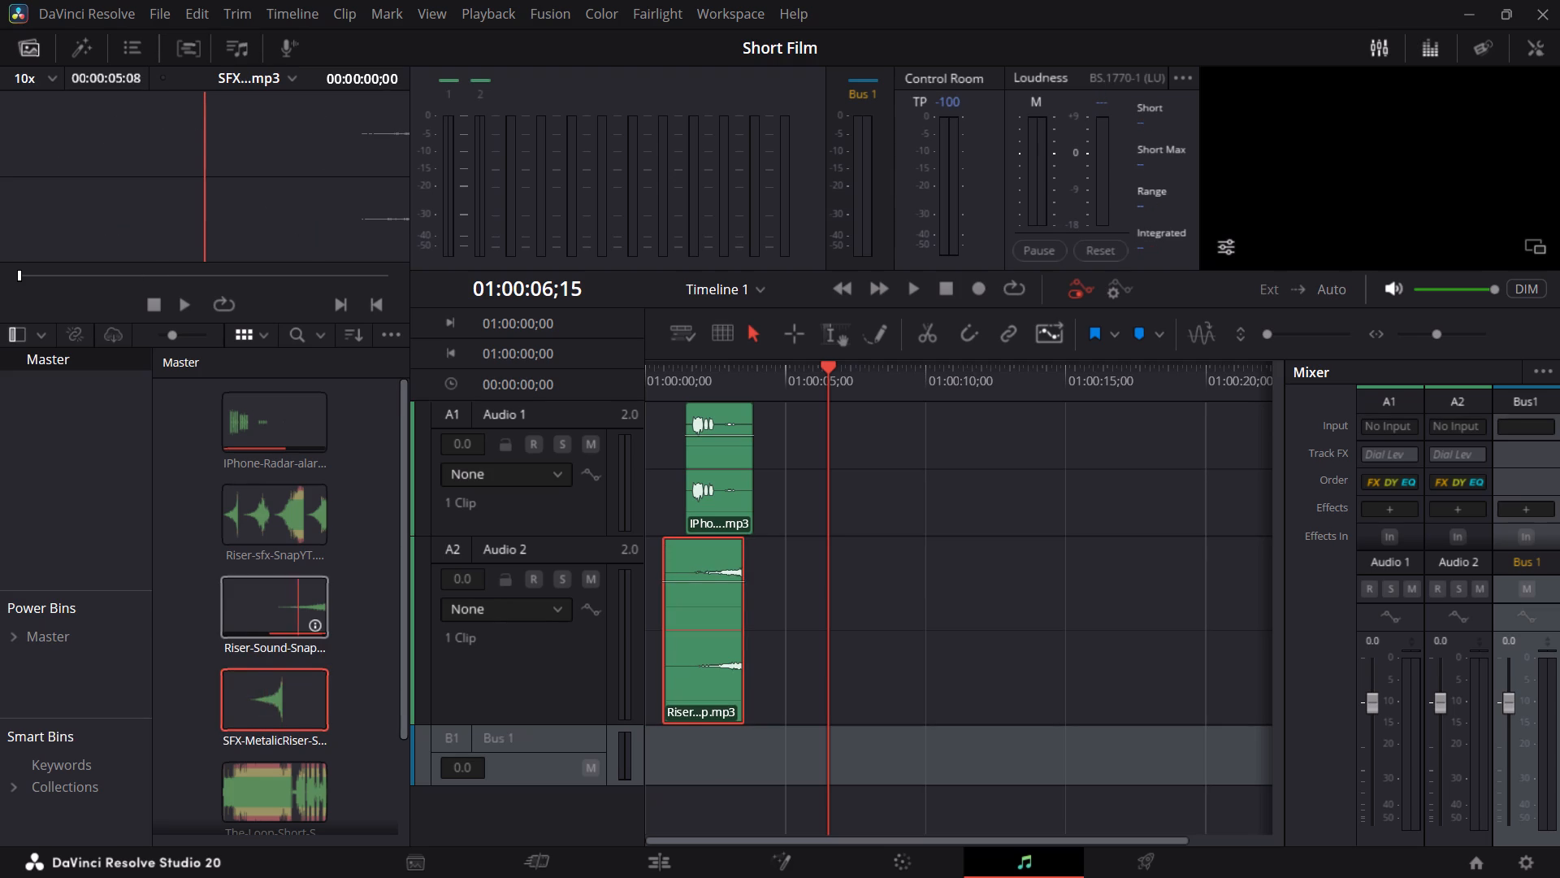
pyautogui.moveTo(288, 710); pyautogui.dragTo(903, 643)
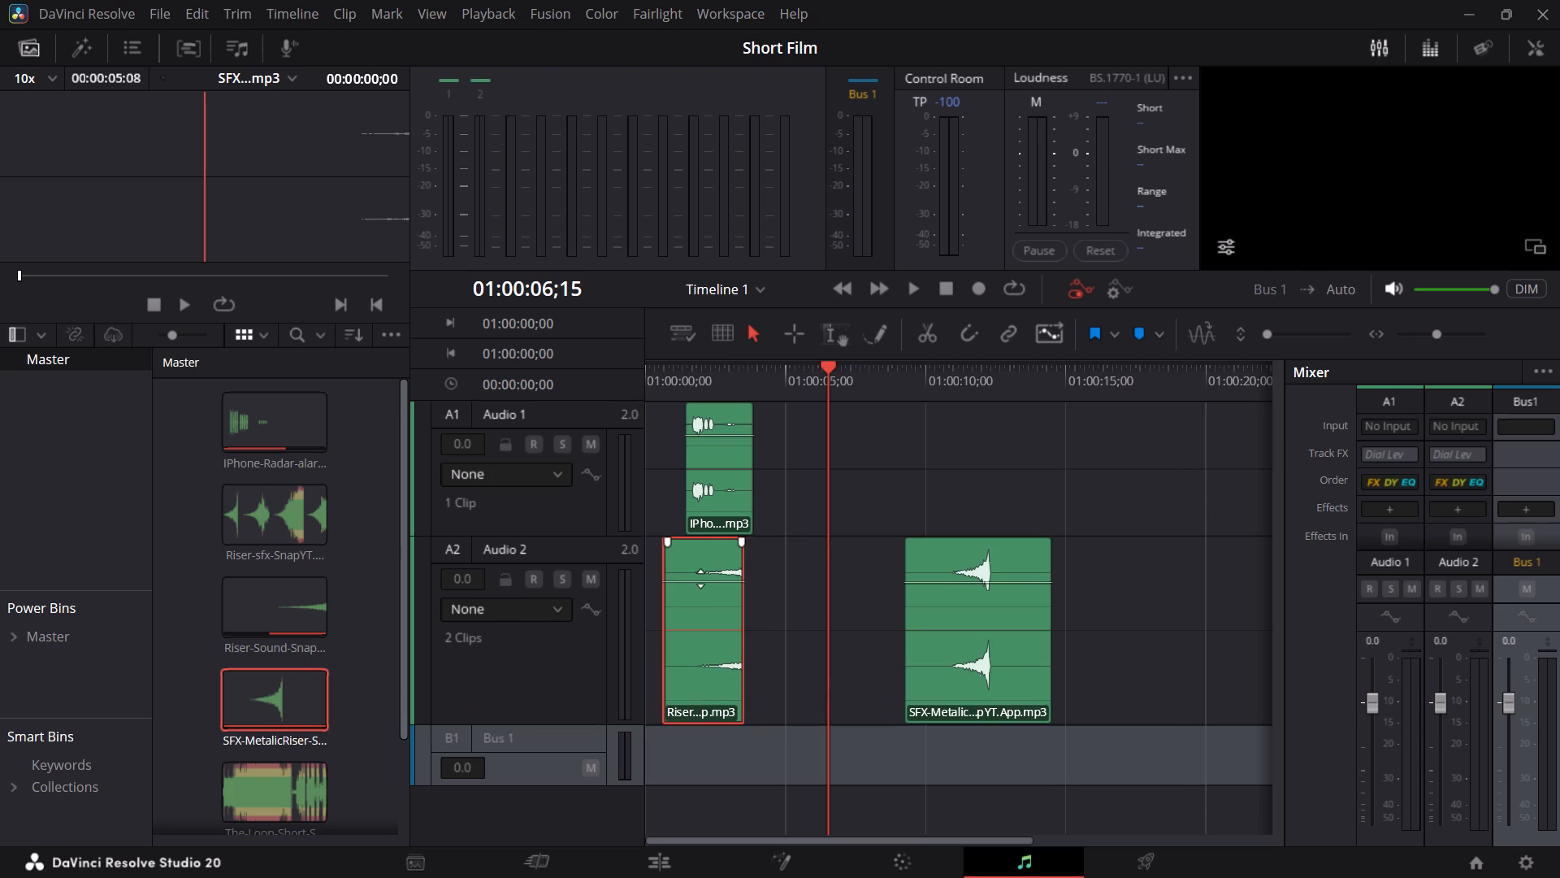
pyautogui.click(700, 578)
pyautogui.press('BackSpace')
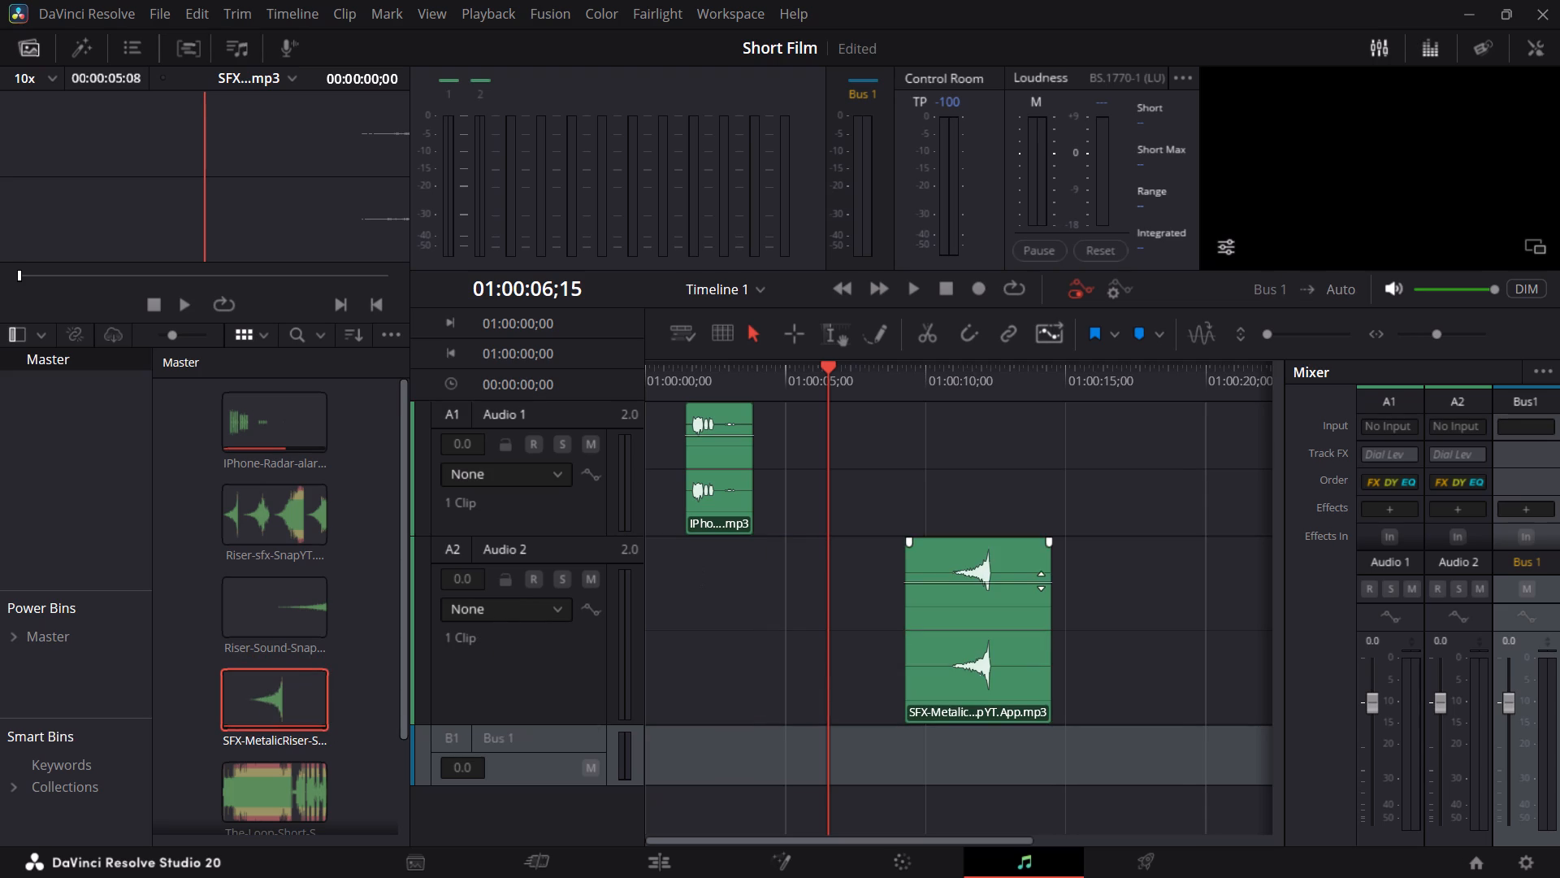
# Trim the SFX-MetalicRiser clip's end to just after its peak and move it to the timeline start, beneath the alarm clip.
pyautogui.moveTo(1048, 572); pyautogui.dragTo(1022, 578)
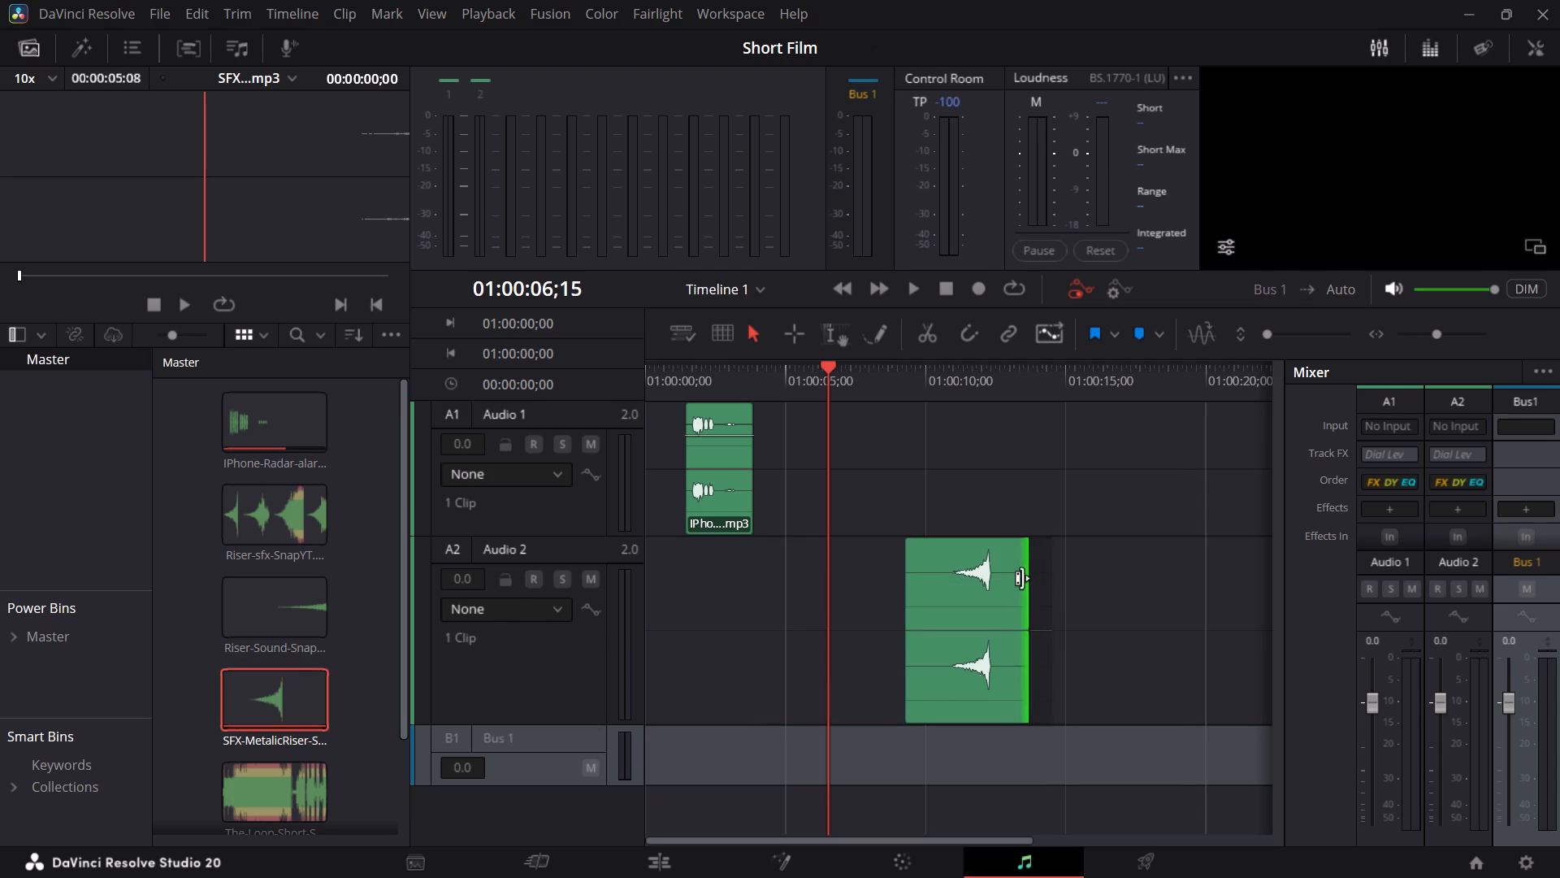
pyautogui.moveTo(1022, 578); pyautogui.dragTo(998, 585)
pyautogui.moveTo(973, 602); pyautogui.dragTo(722, 615)
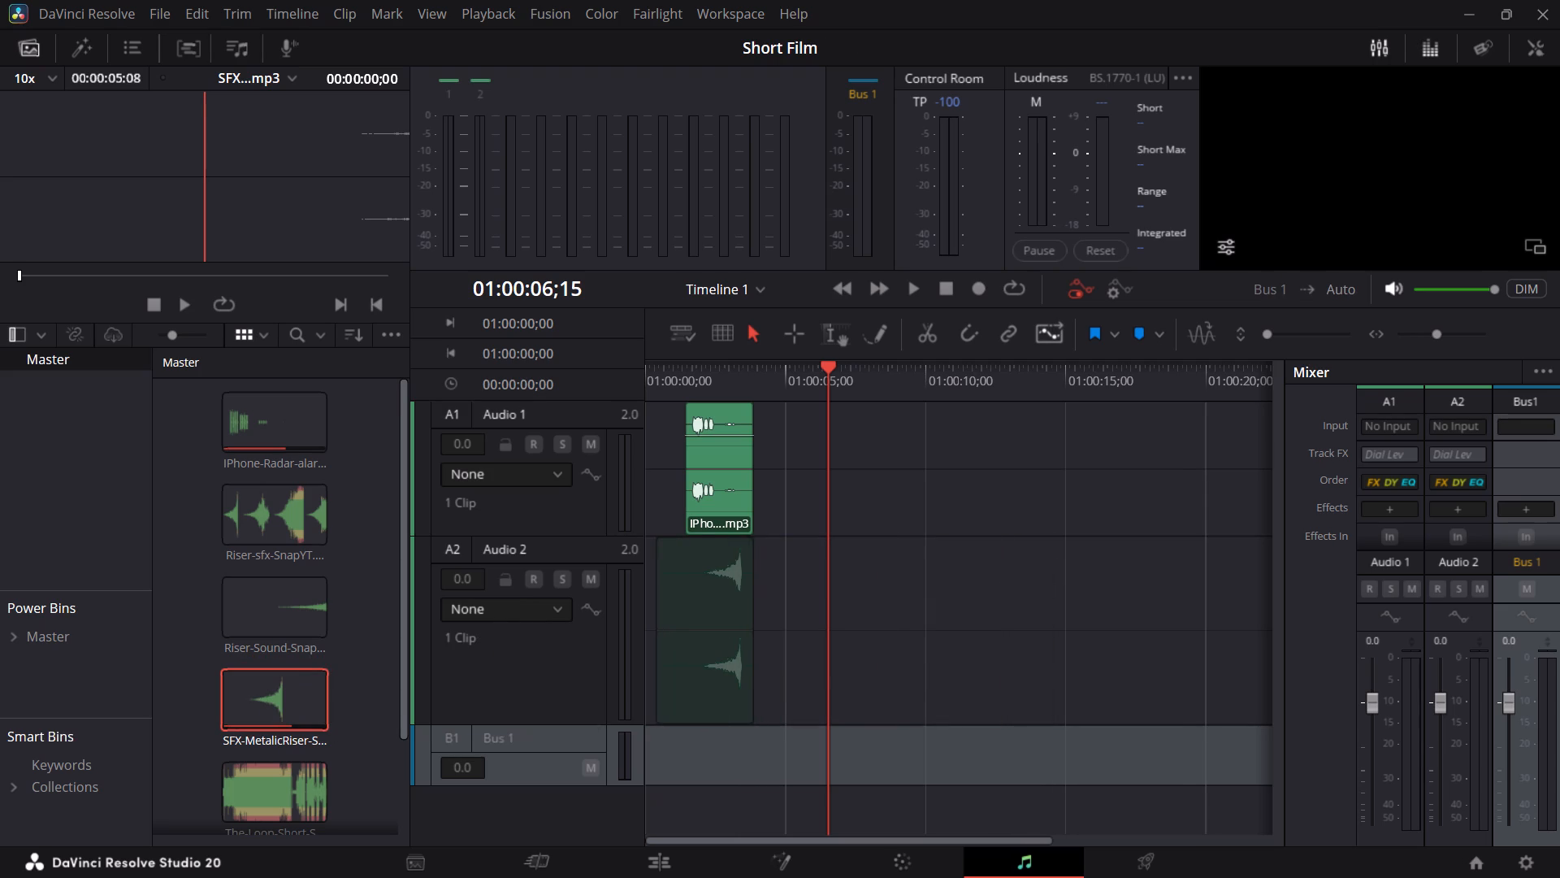
pyautogui.moveTo(722, 615); pyautogui.dragTo(717, 615)
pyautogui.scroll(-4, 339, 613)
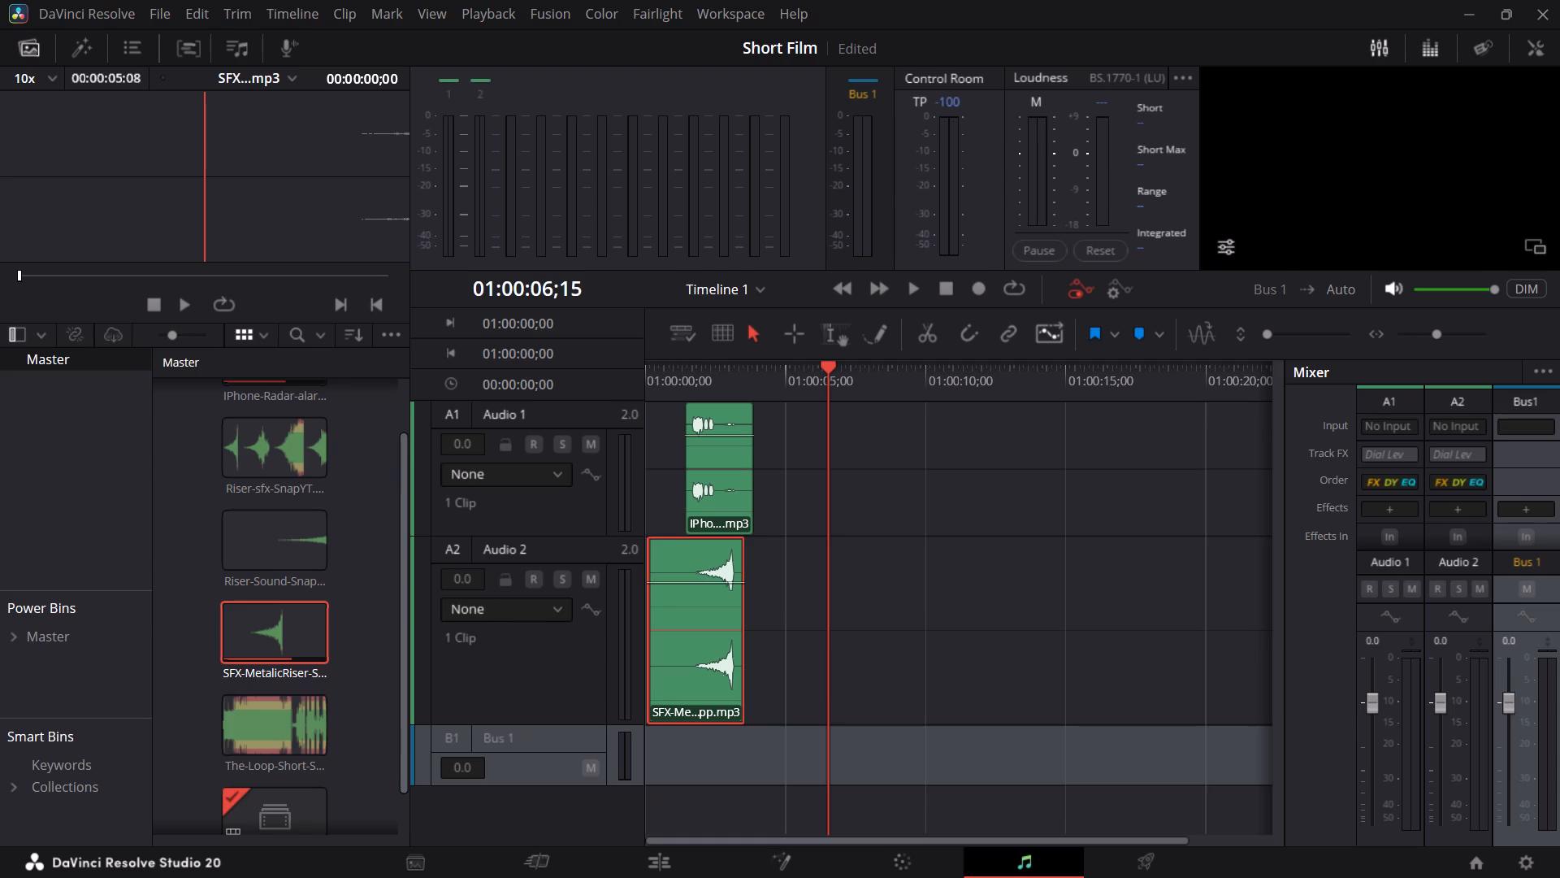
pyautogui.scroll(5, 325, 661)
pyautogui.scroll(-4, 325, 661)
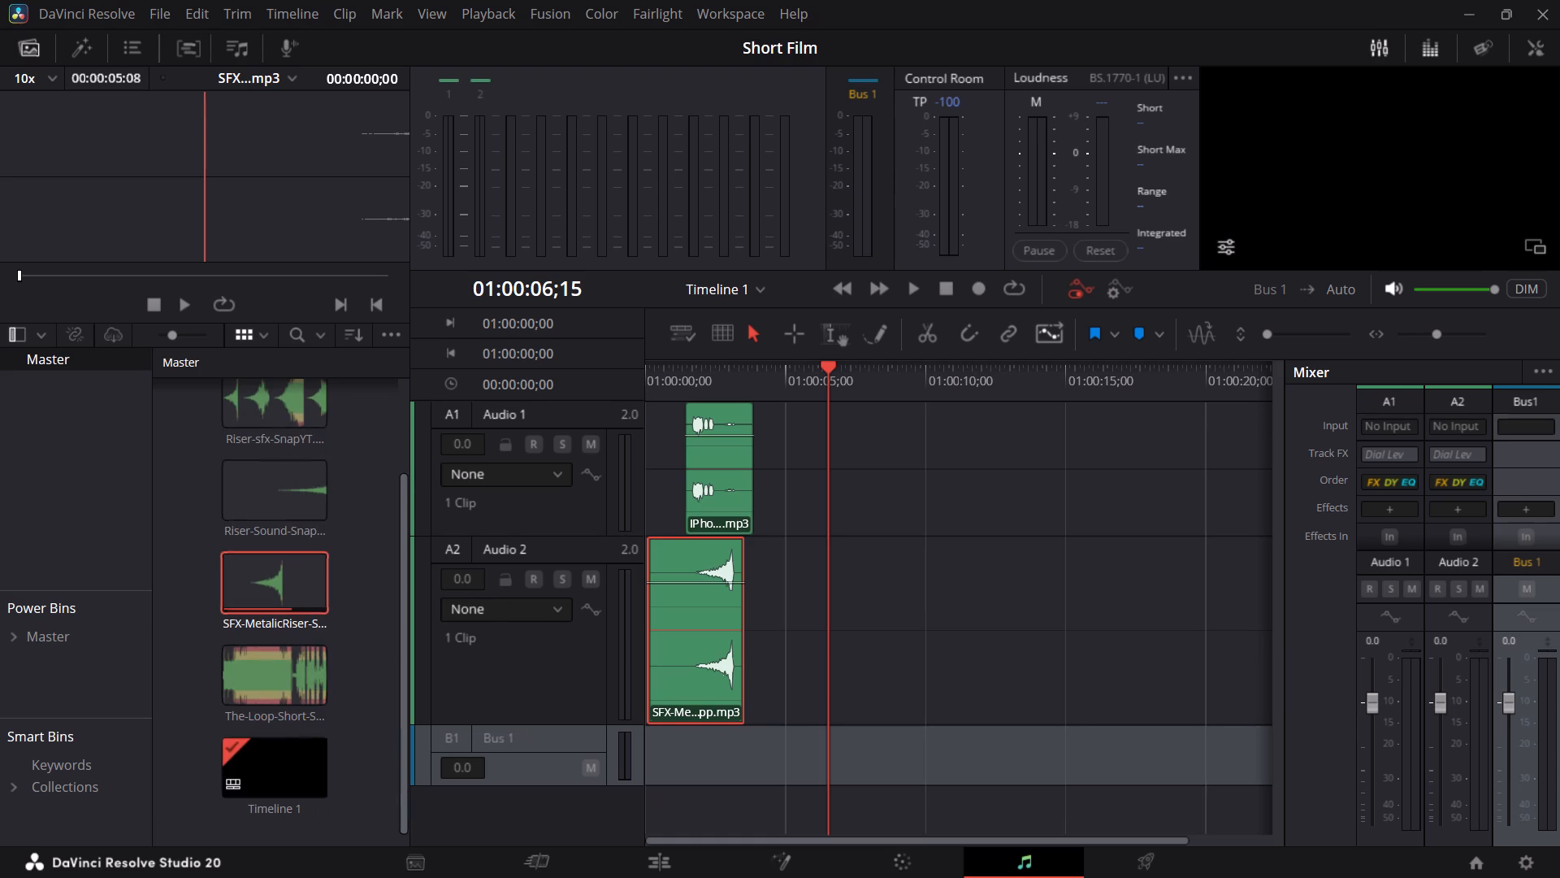
# Switch to FL Studio and close the piano roll so the playlist arrangement shows.
pyautogui.click(883, 838)
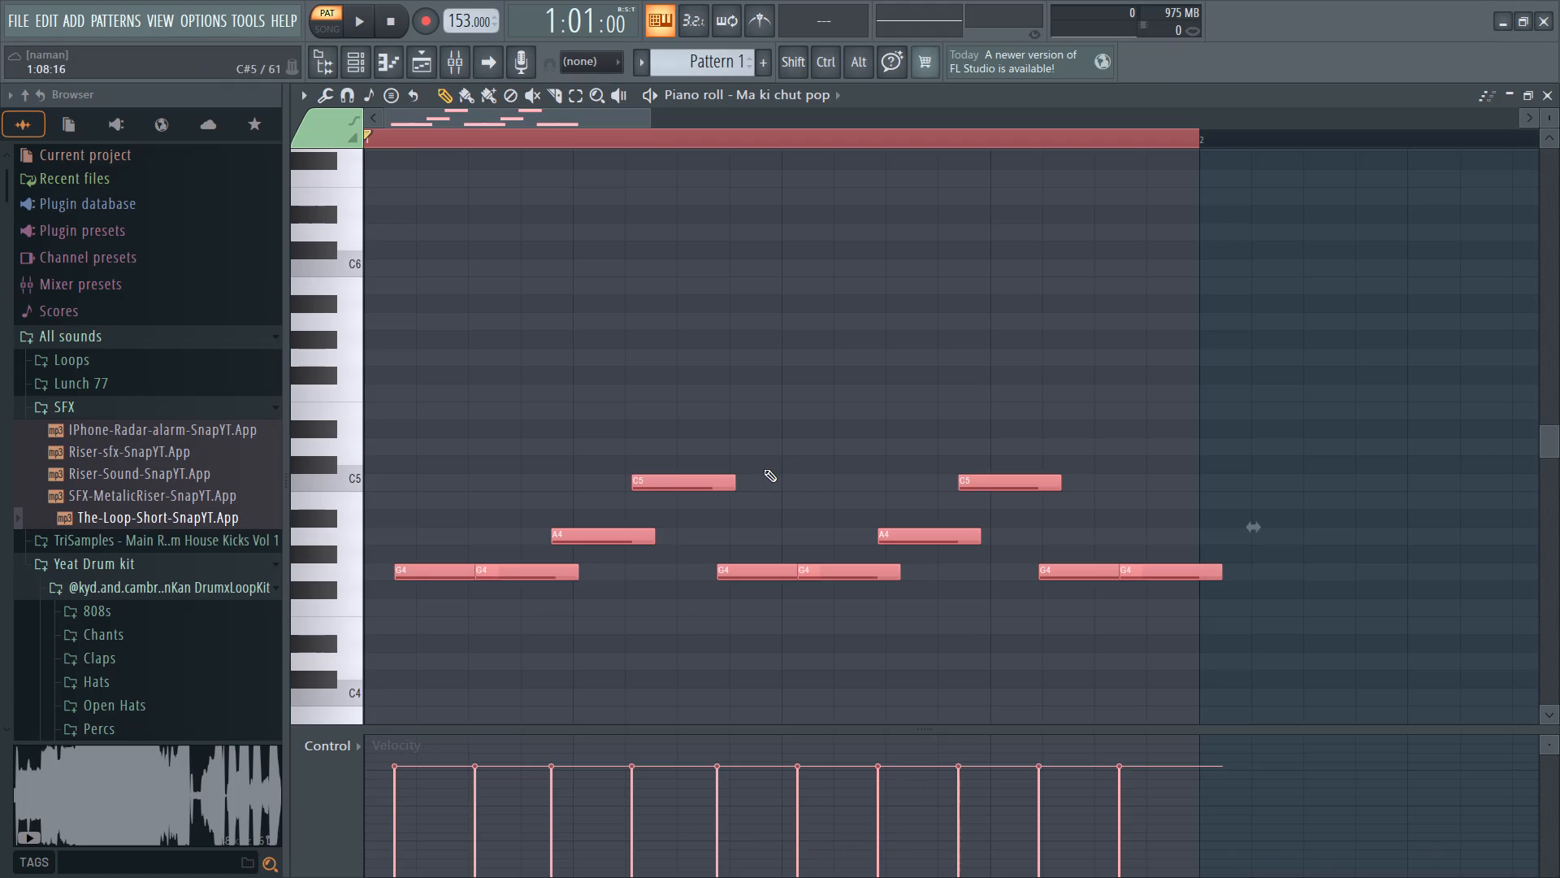
pyautogui.click(1547, 95)
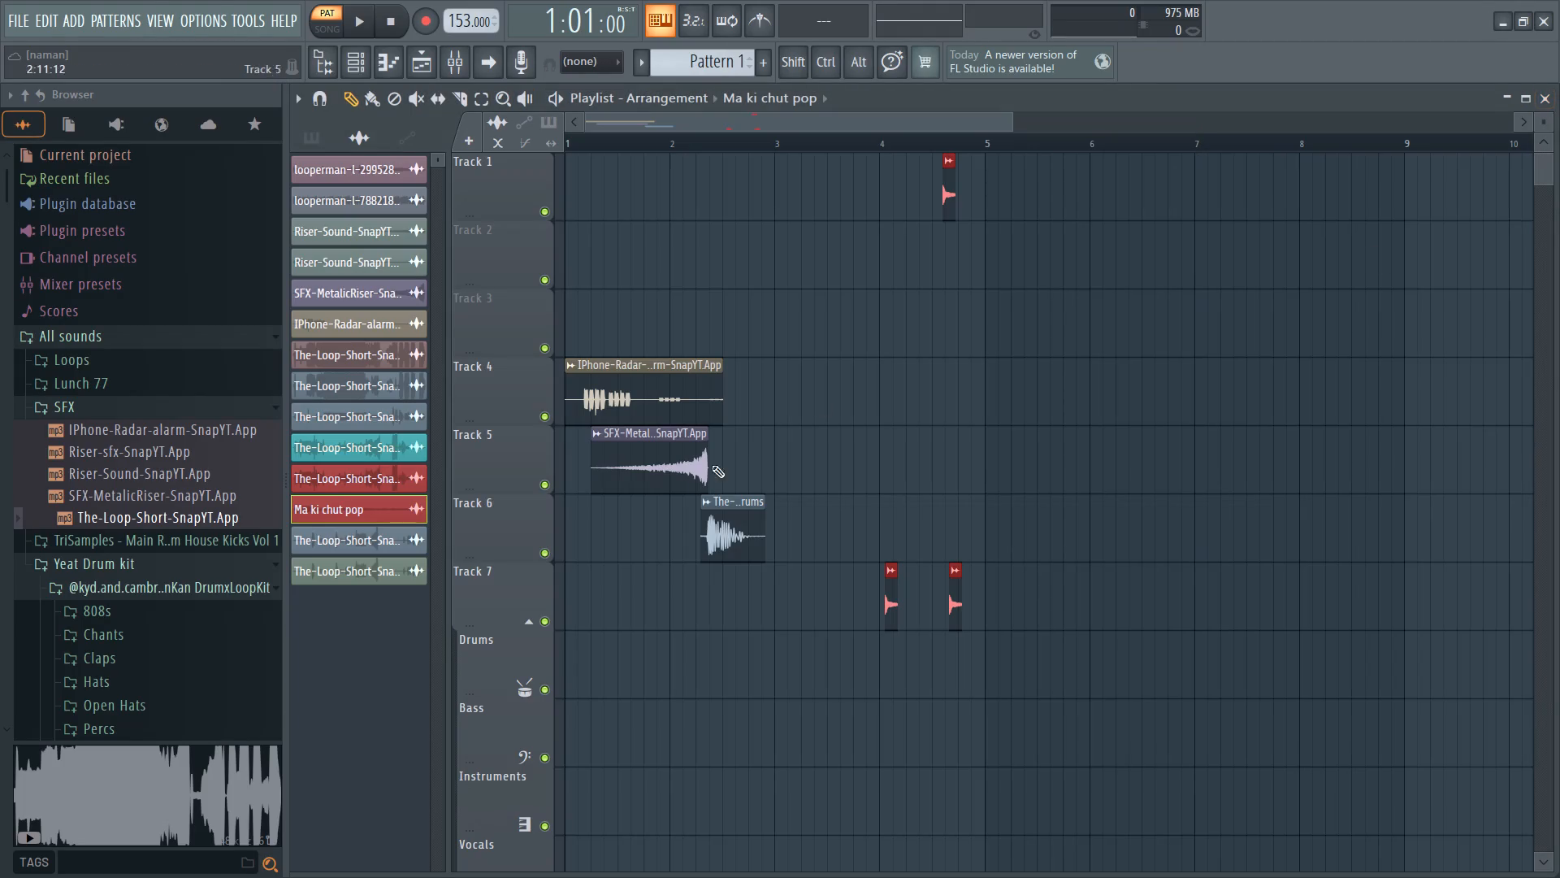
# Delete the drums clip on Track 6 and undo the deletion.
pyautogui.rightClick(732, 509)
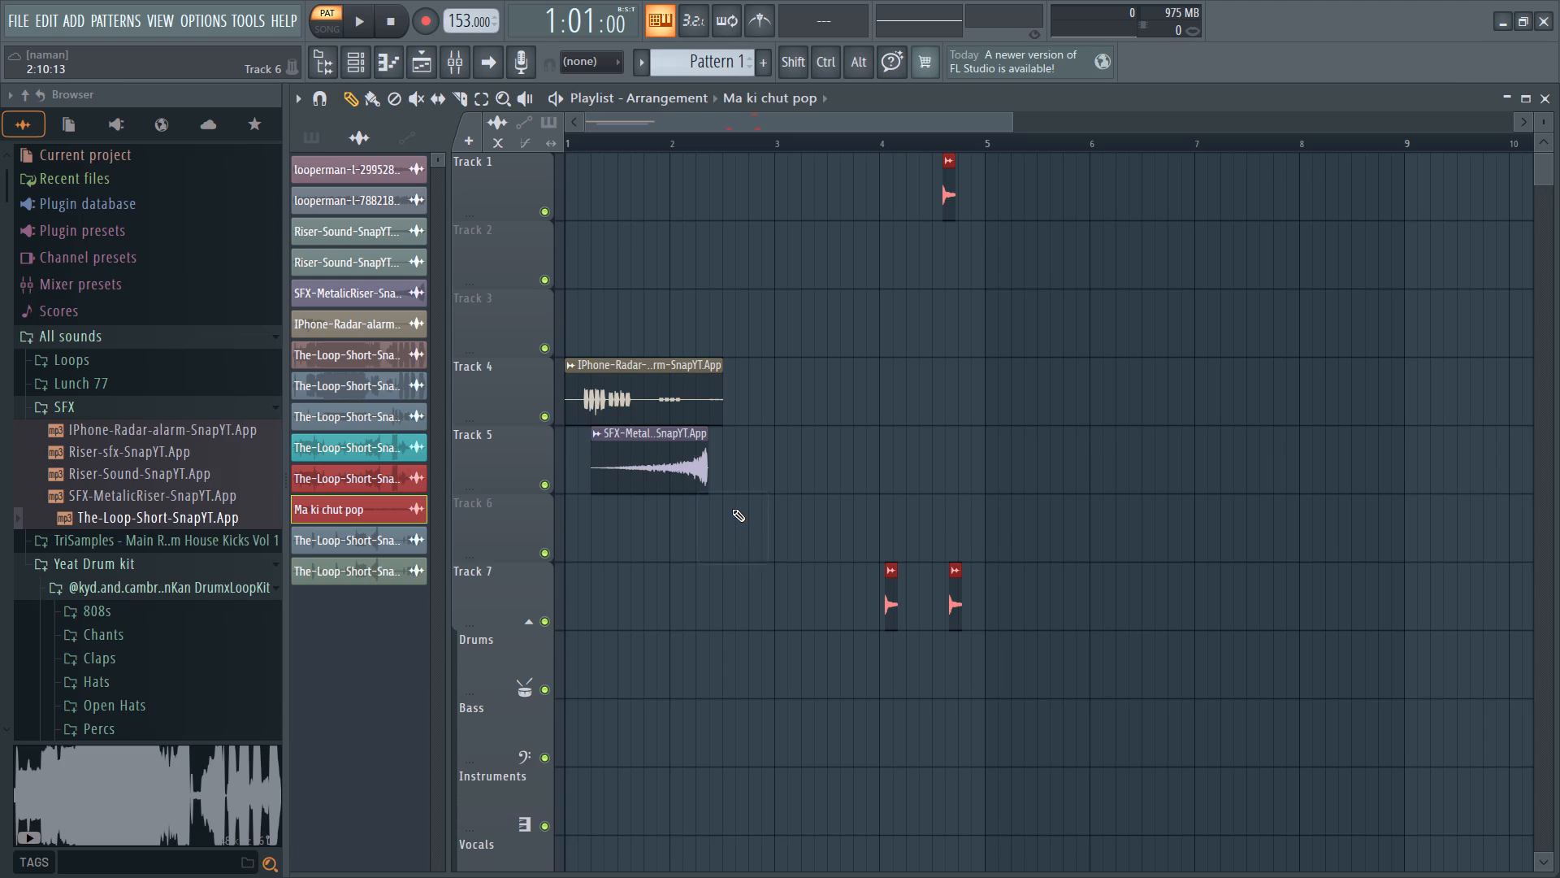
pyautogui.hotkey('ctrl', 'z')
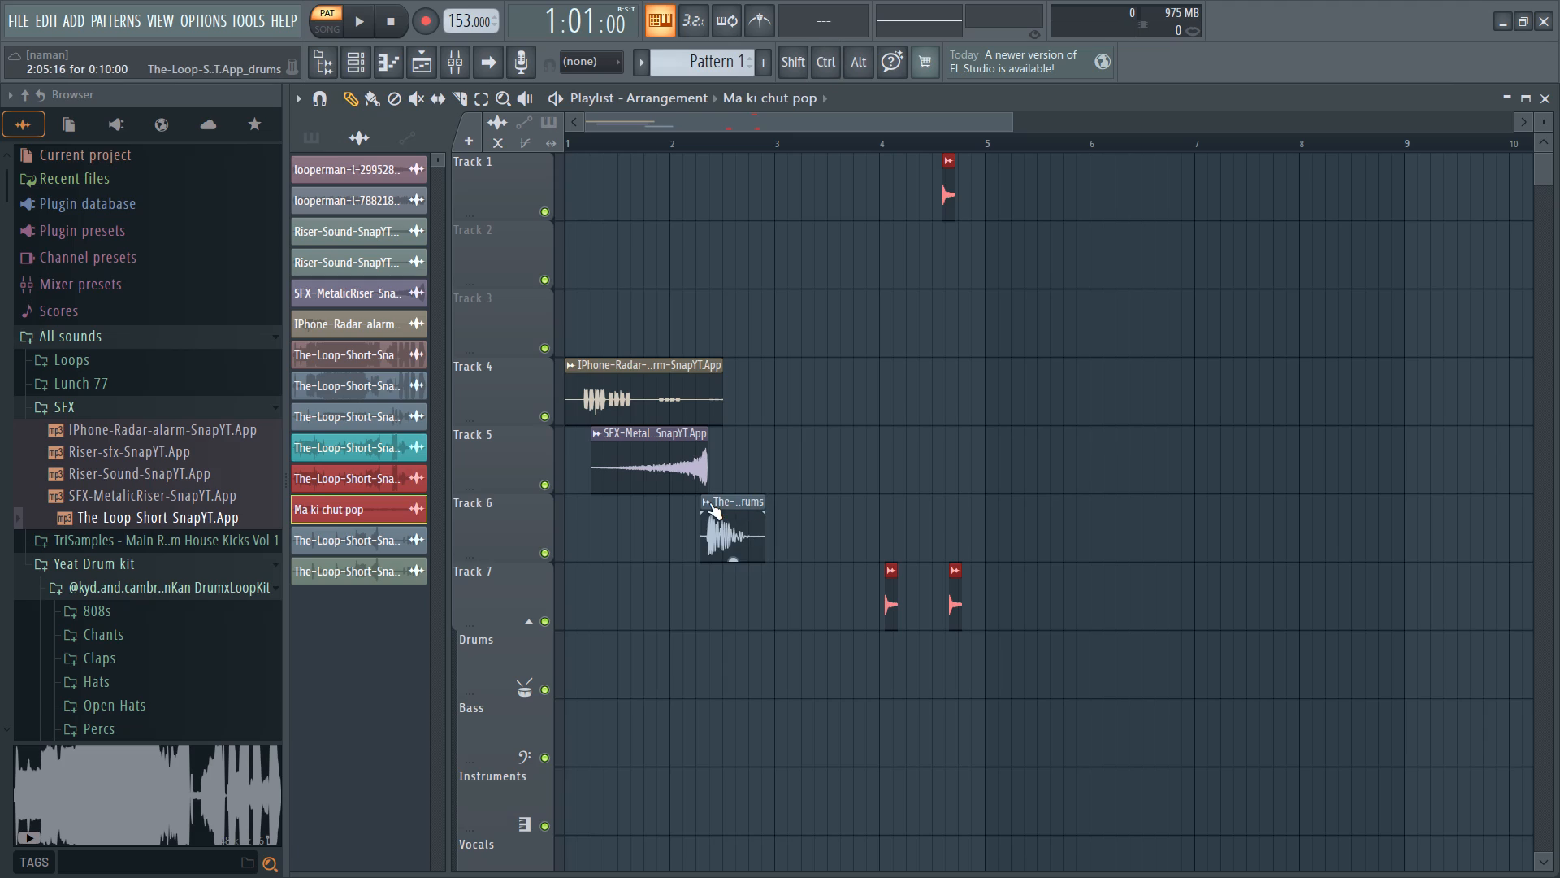
# Make the Track 6 drums clip unique as a sample, saving it as WAV file "The-Loop-Short-SnapYT.App_drums - Part_1 qwertyuio".
pyautogui.click(709, 502)
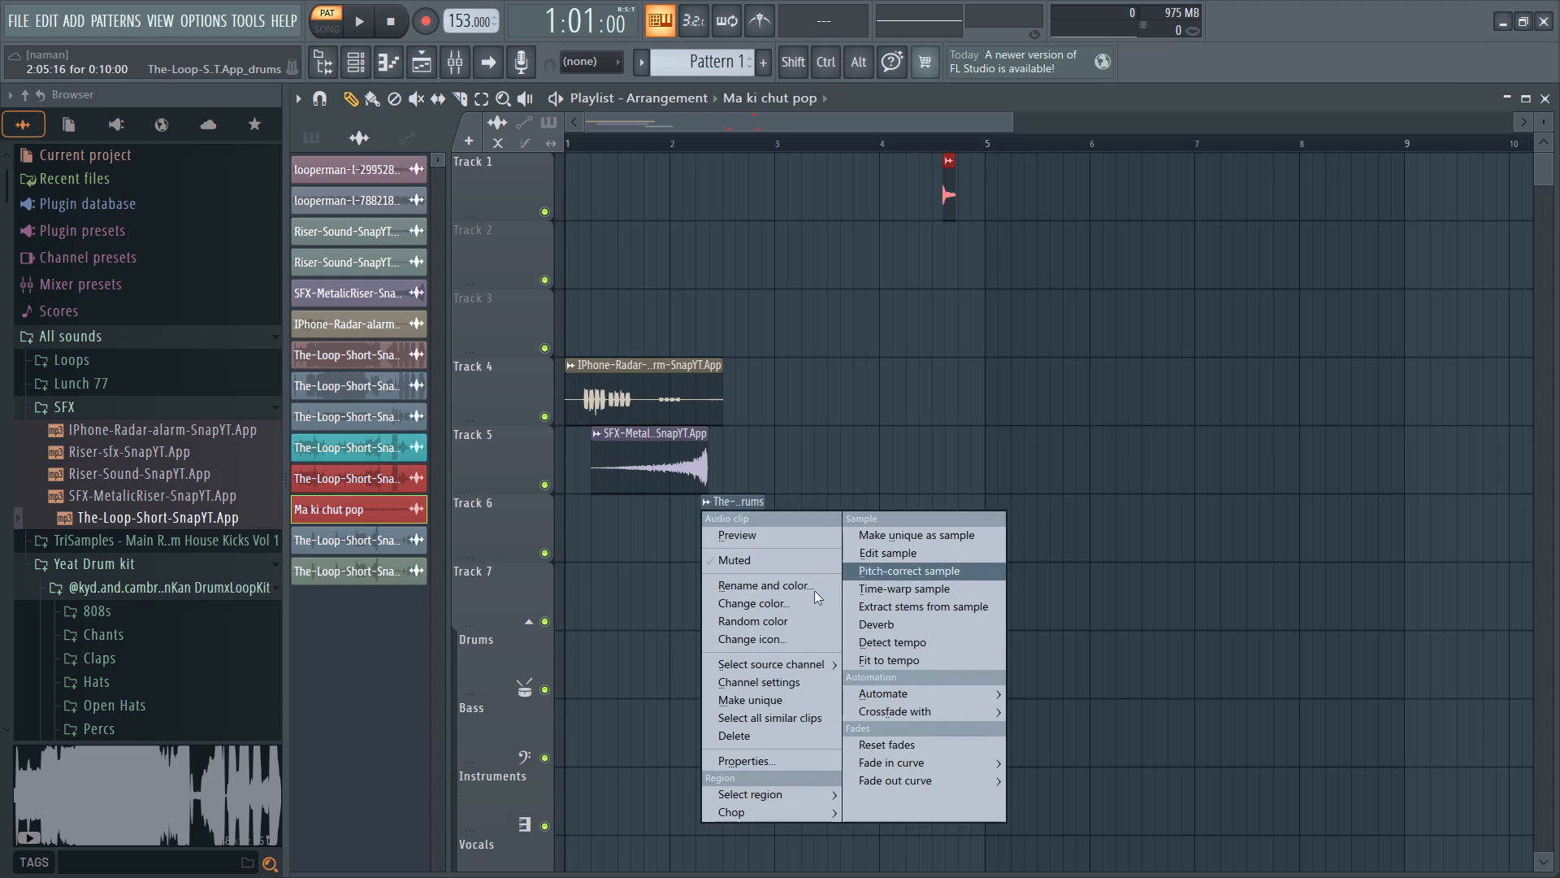
pyautogui.click(903, 537)
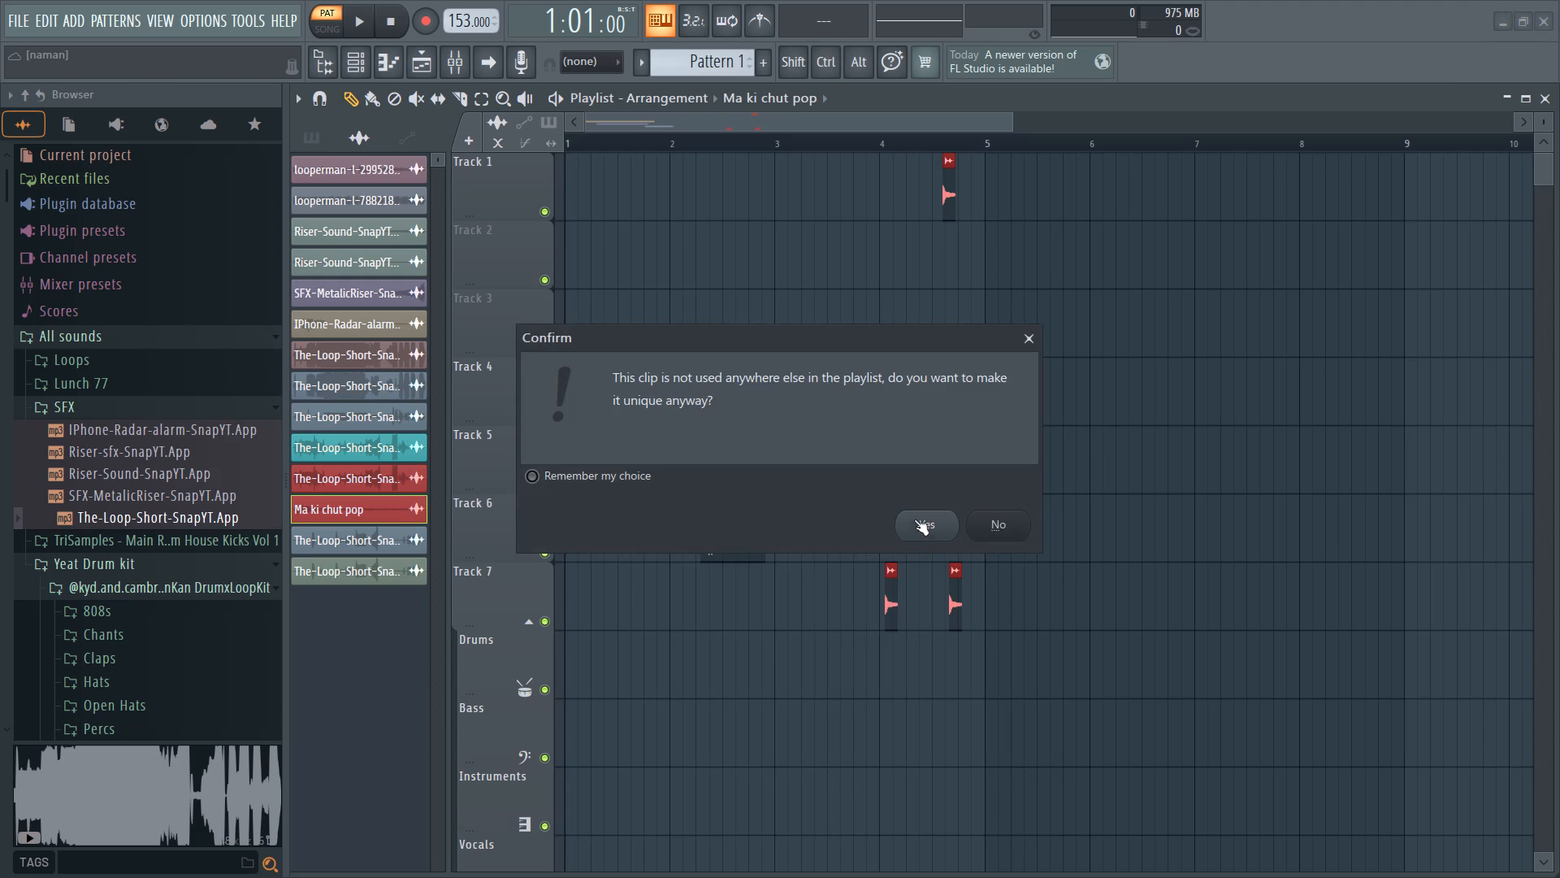
pyautogui.click(914, 519)
pyautogui.scroll(-5, 325, 313)
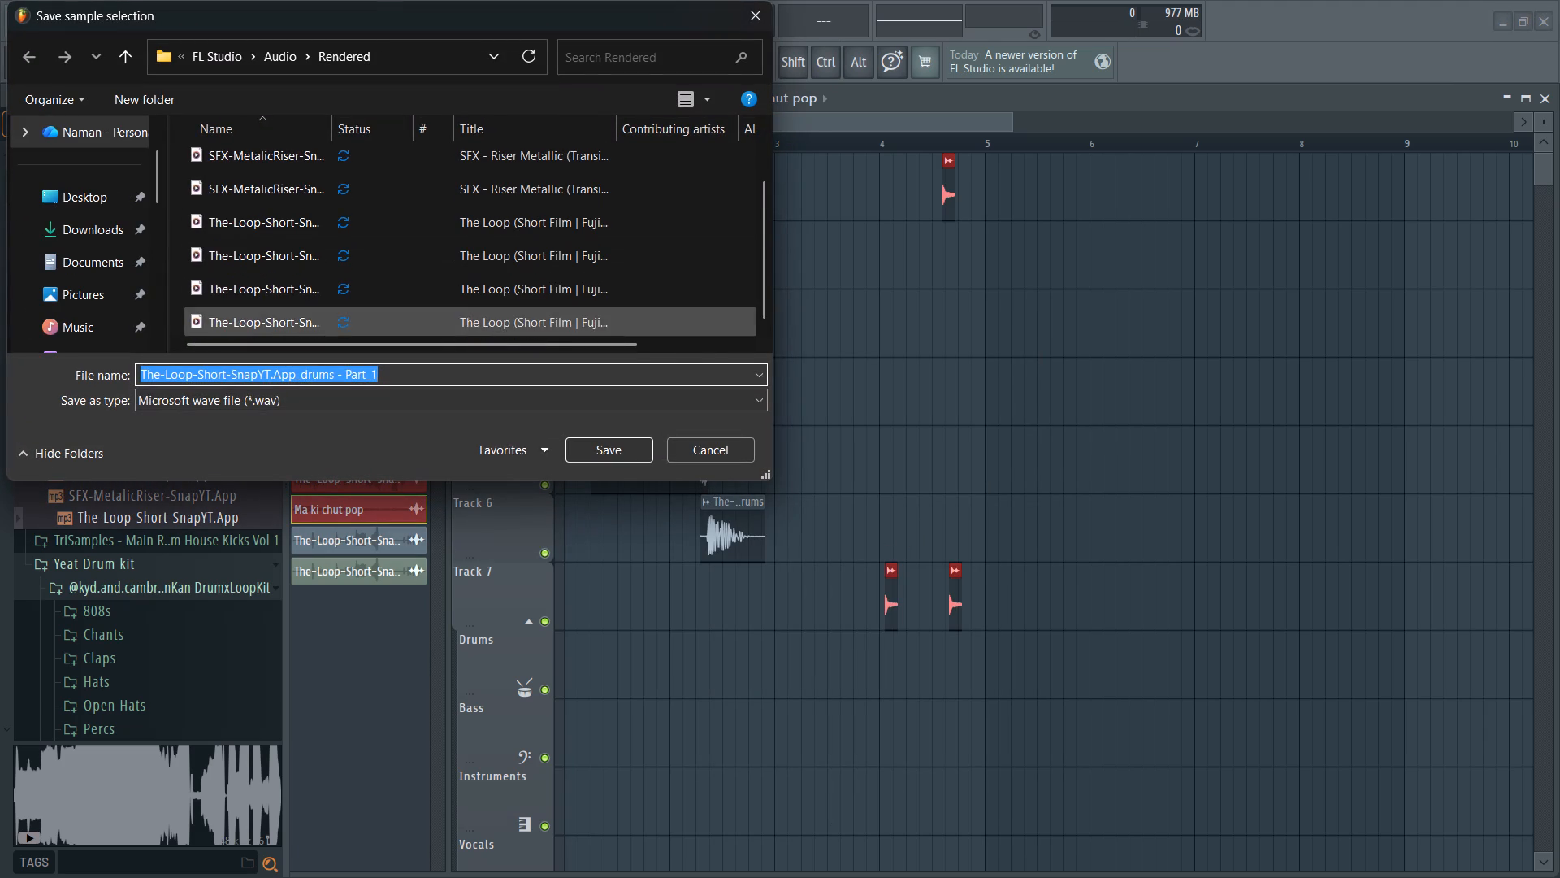
pyautogui.click(397, 376)
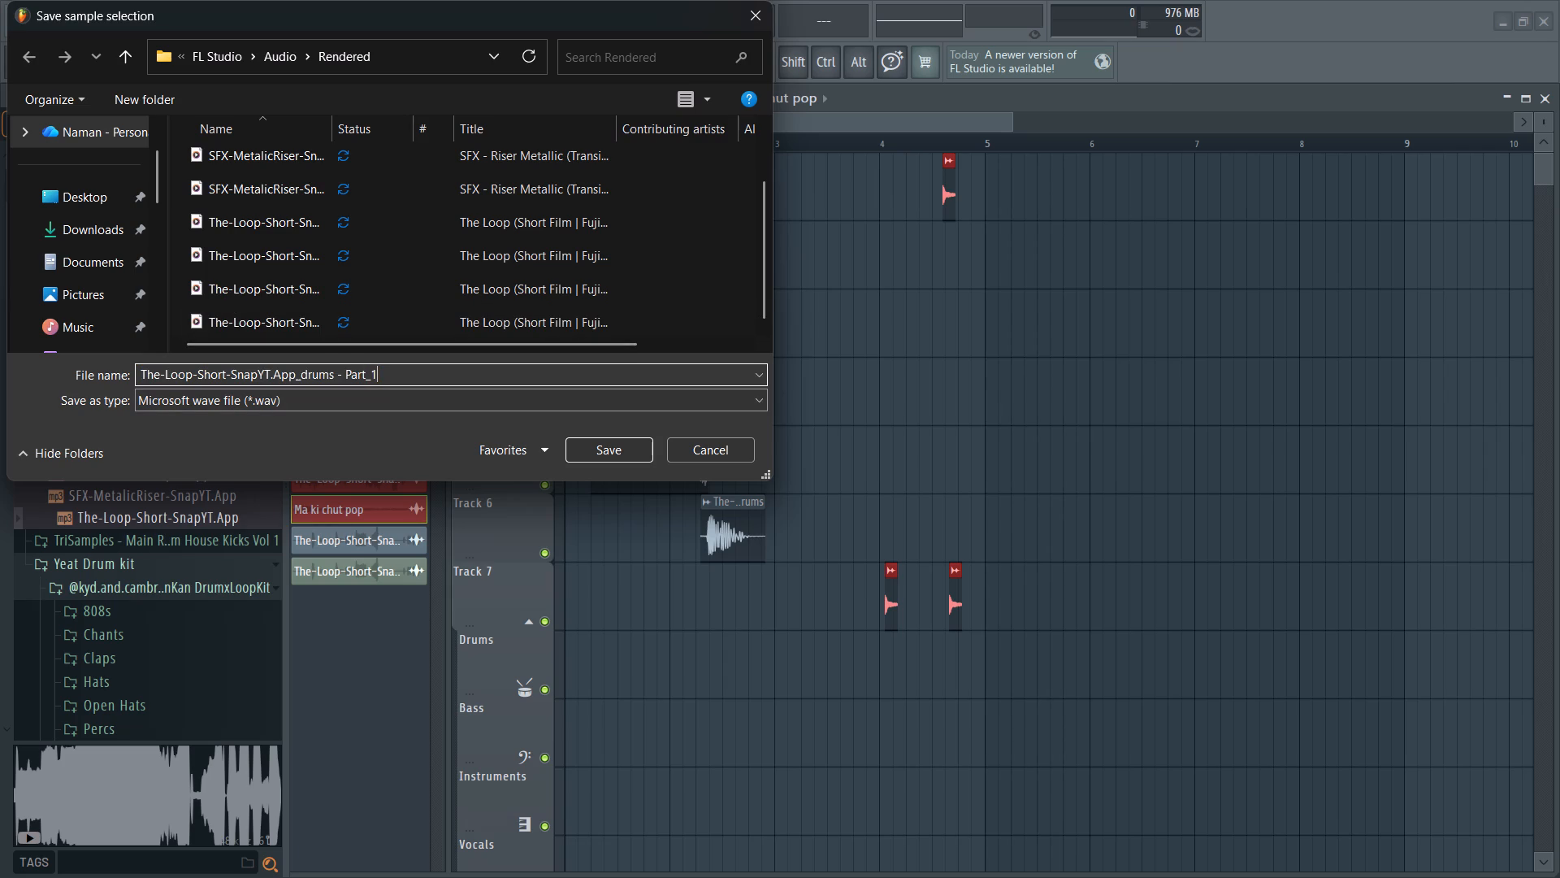
pyautogui.press('space')
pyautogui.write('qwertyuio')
pyautogui.click(470, 395)
pyautogui.click(470, 395)
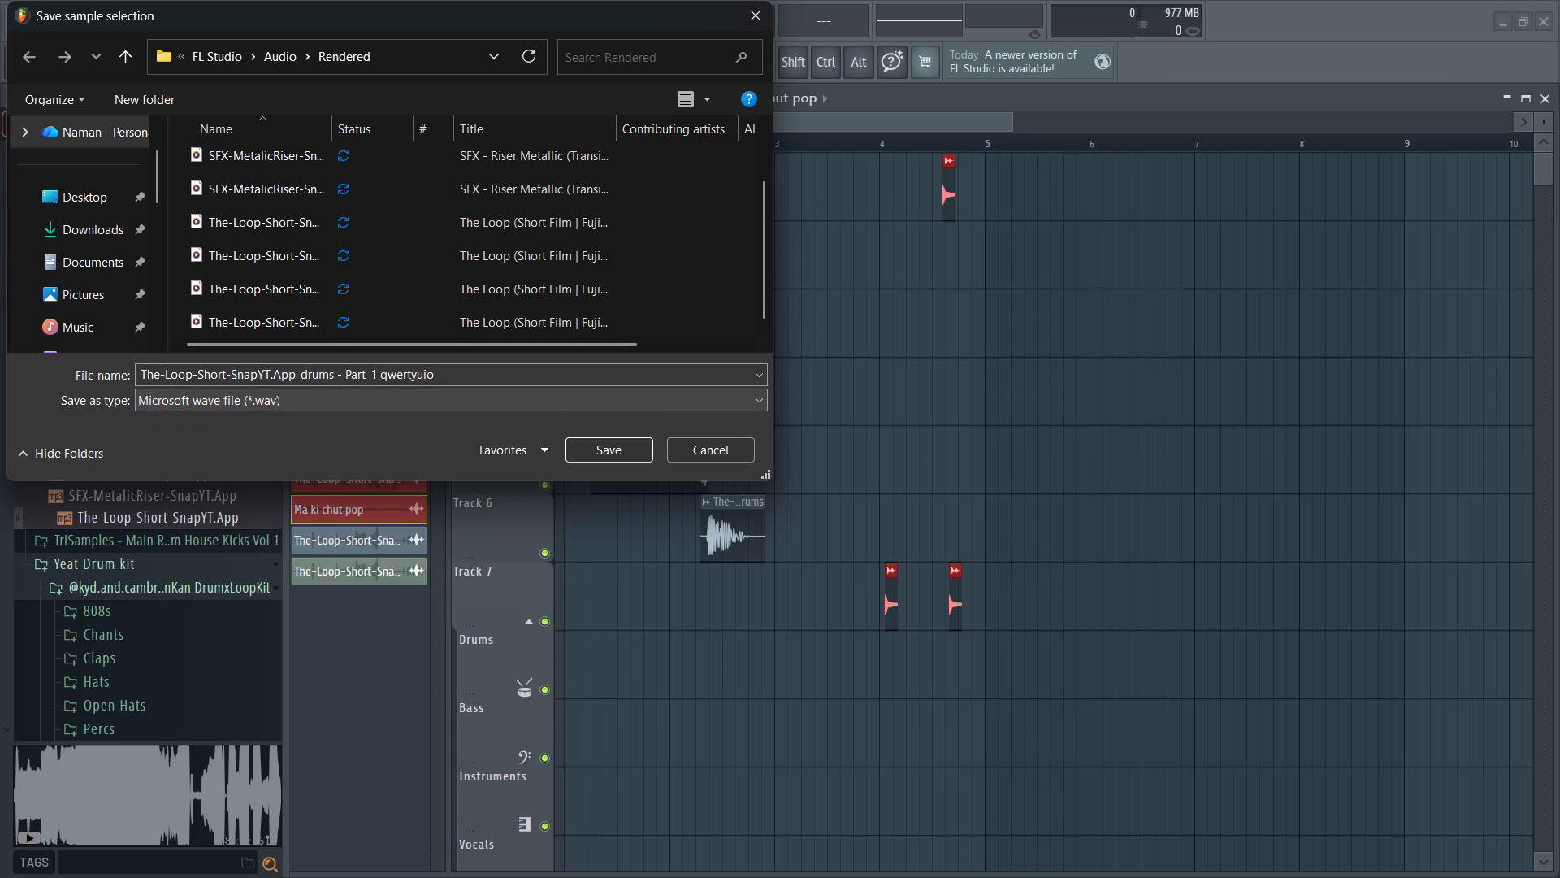
pyautogui.click(636, 459)
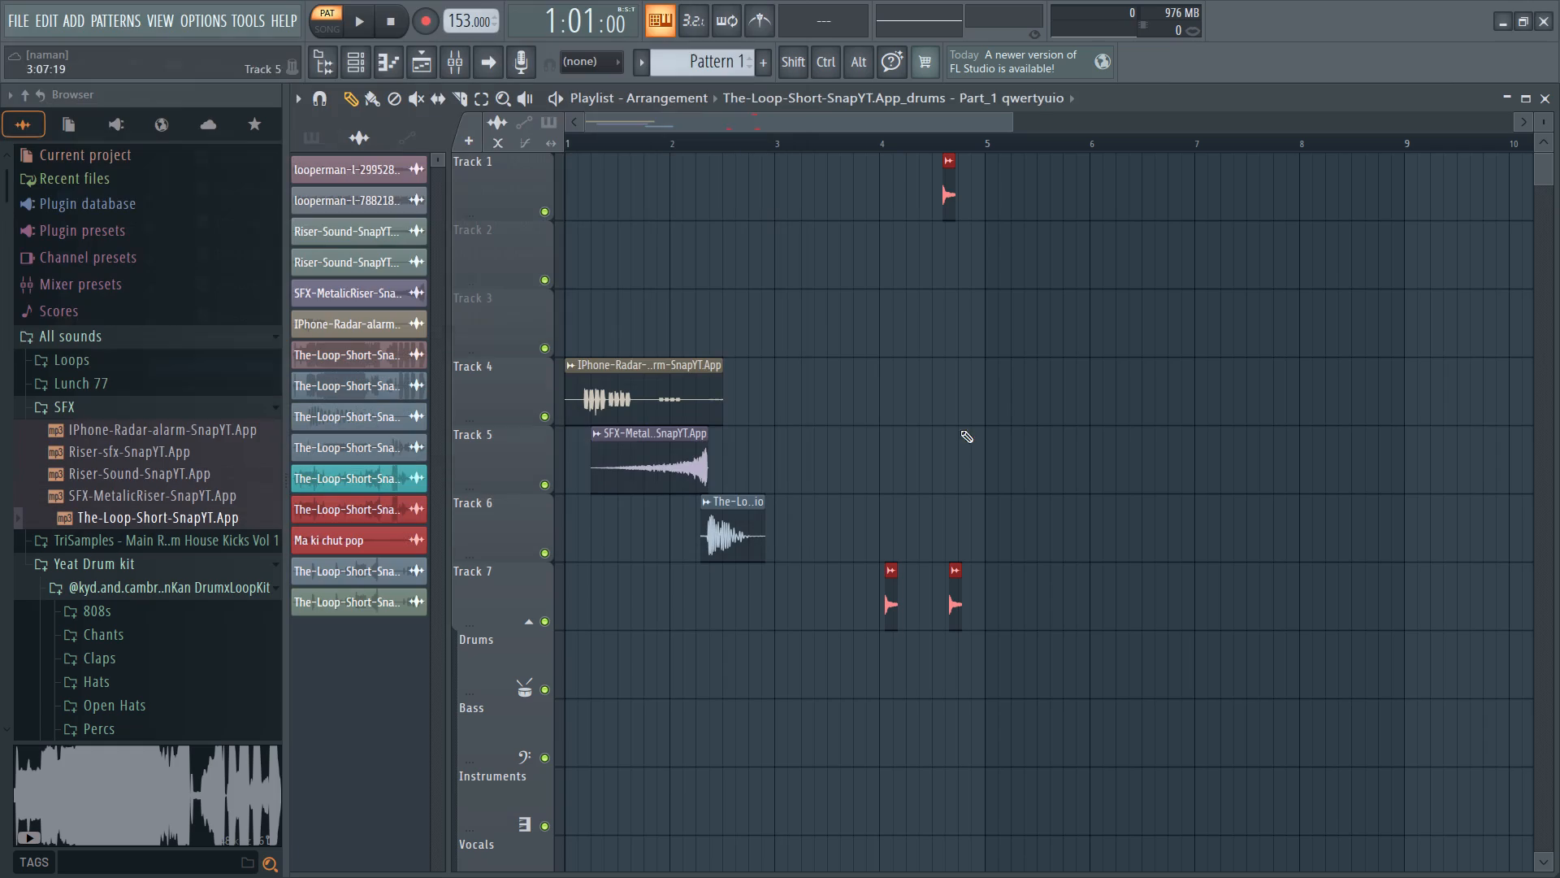
# Switch to File Explorer and look through the All sounds and FL studio folders for the exported drum sample.
pyautogui.click(1501, 26)
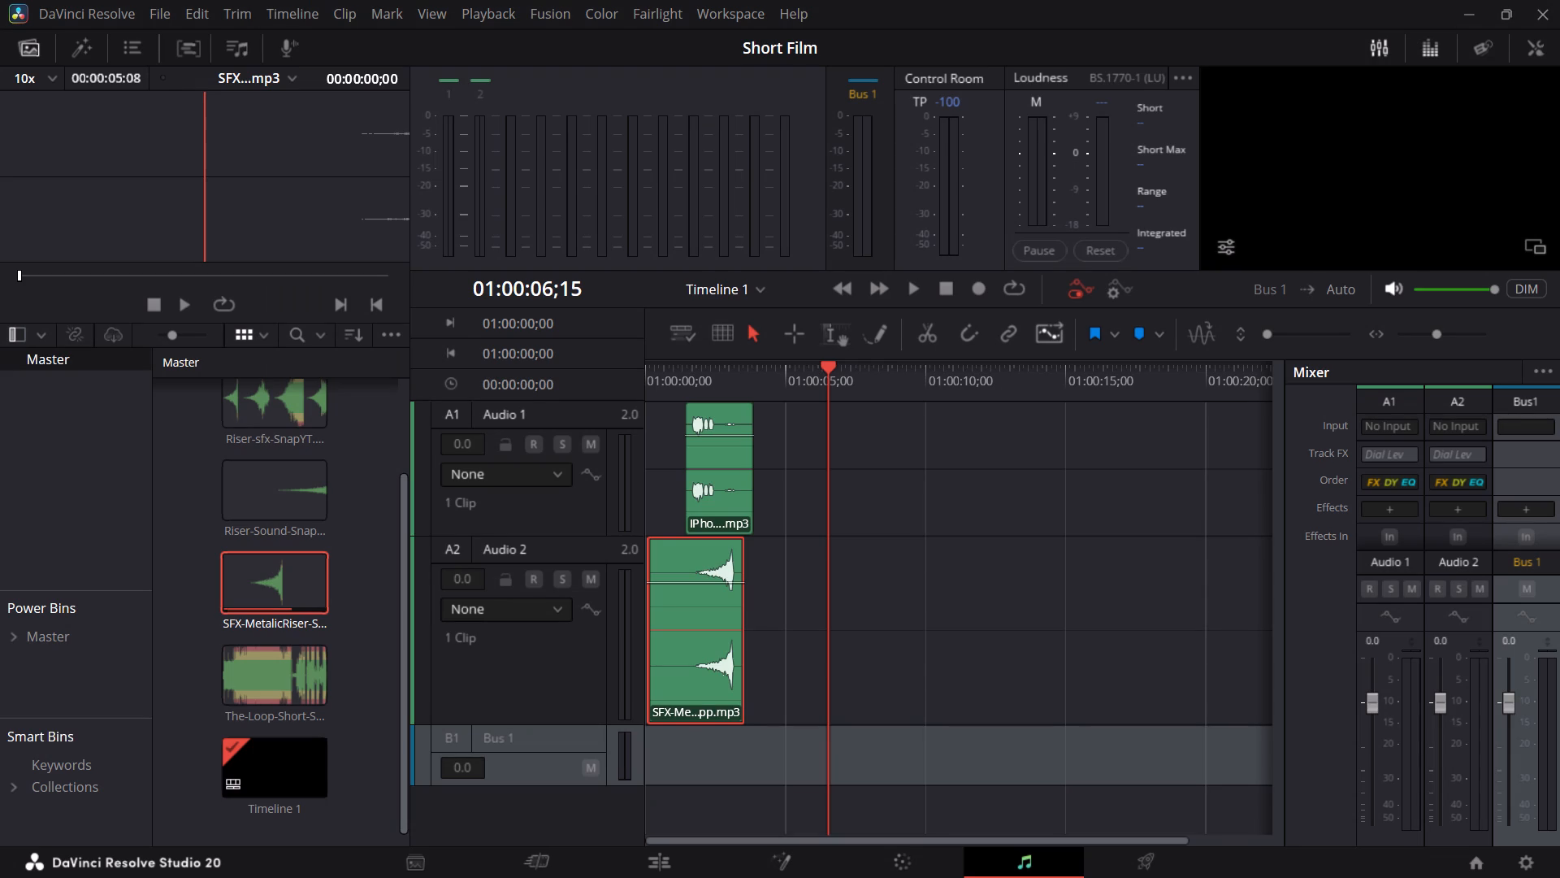
pyautogui.click(712, 857)
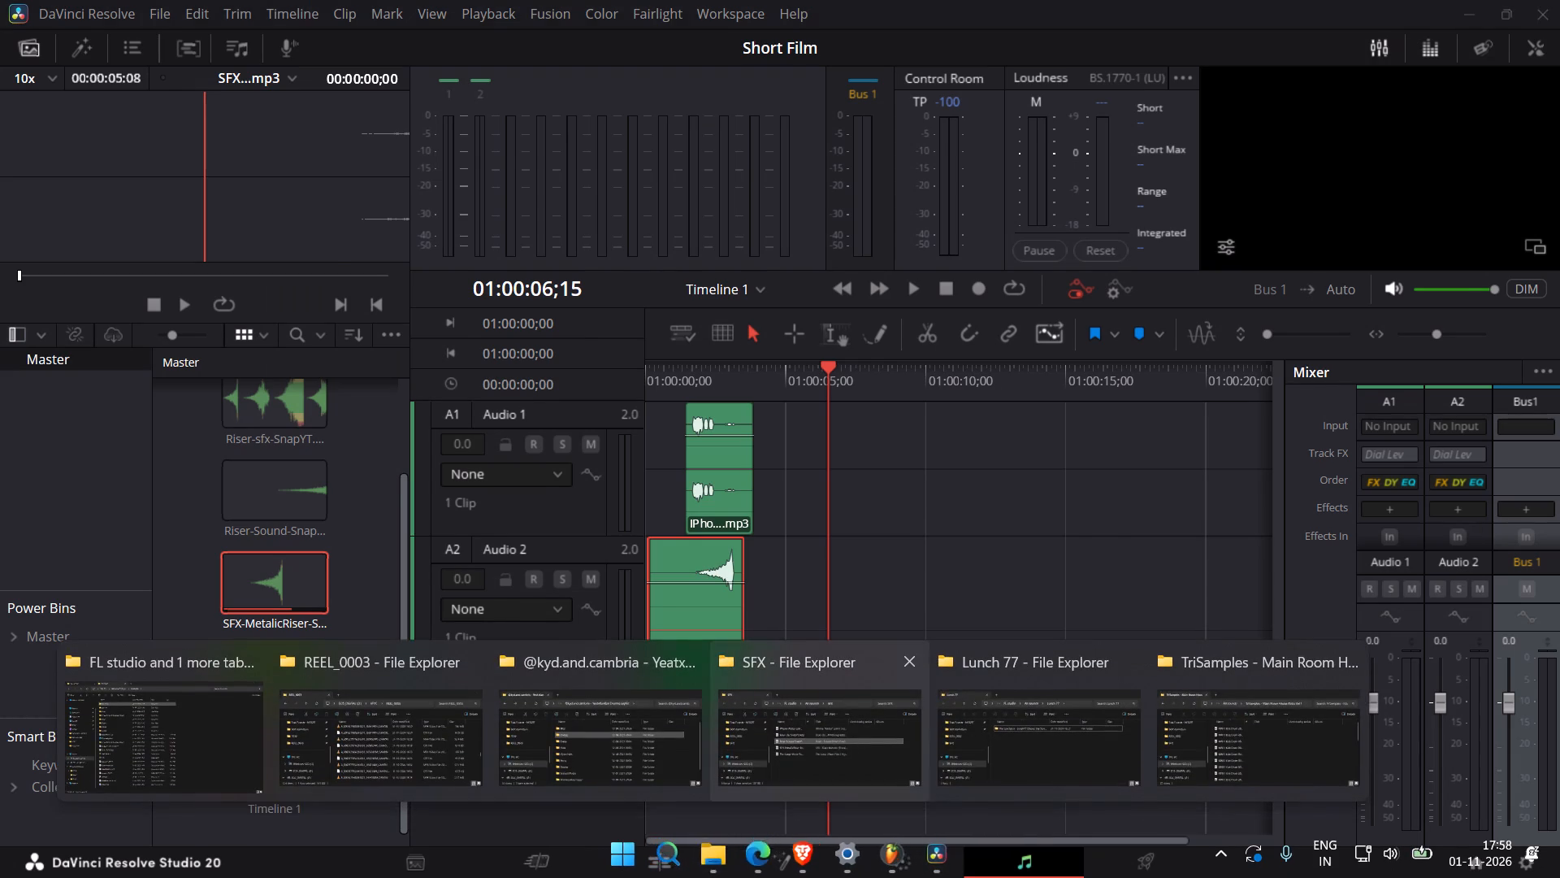
pyautogui.click(778, 750)
pyautogui.click(765, 114)
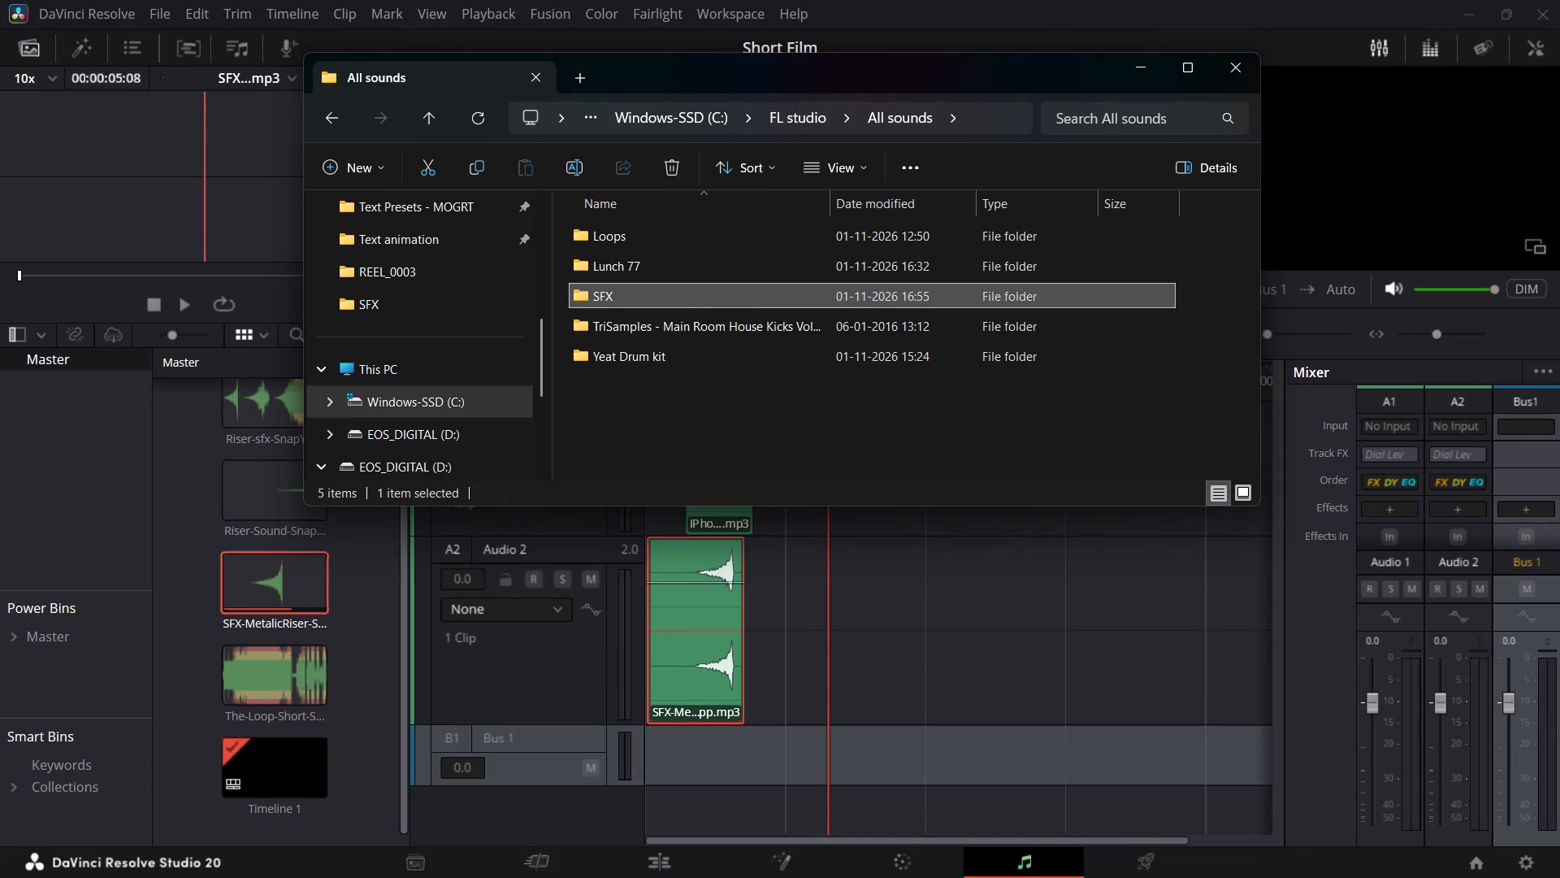
pyautogui.doubleClick(642, 350)
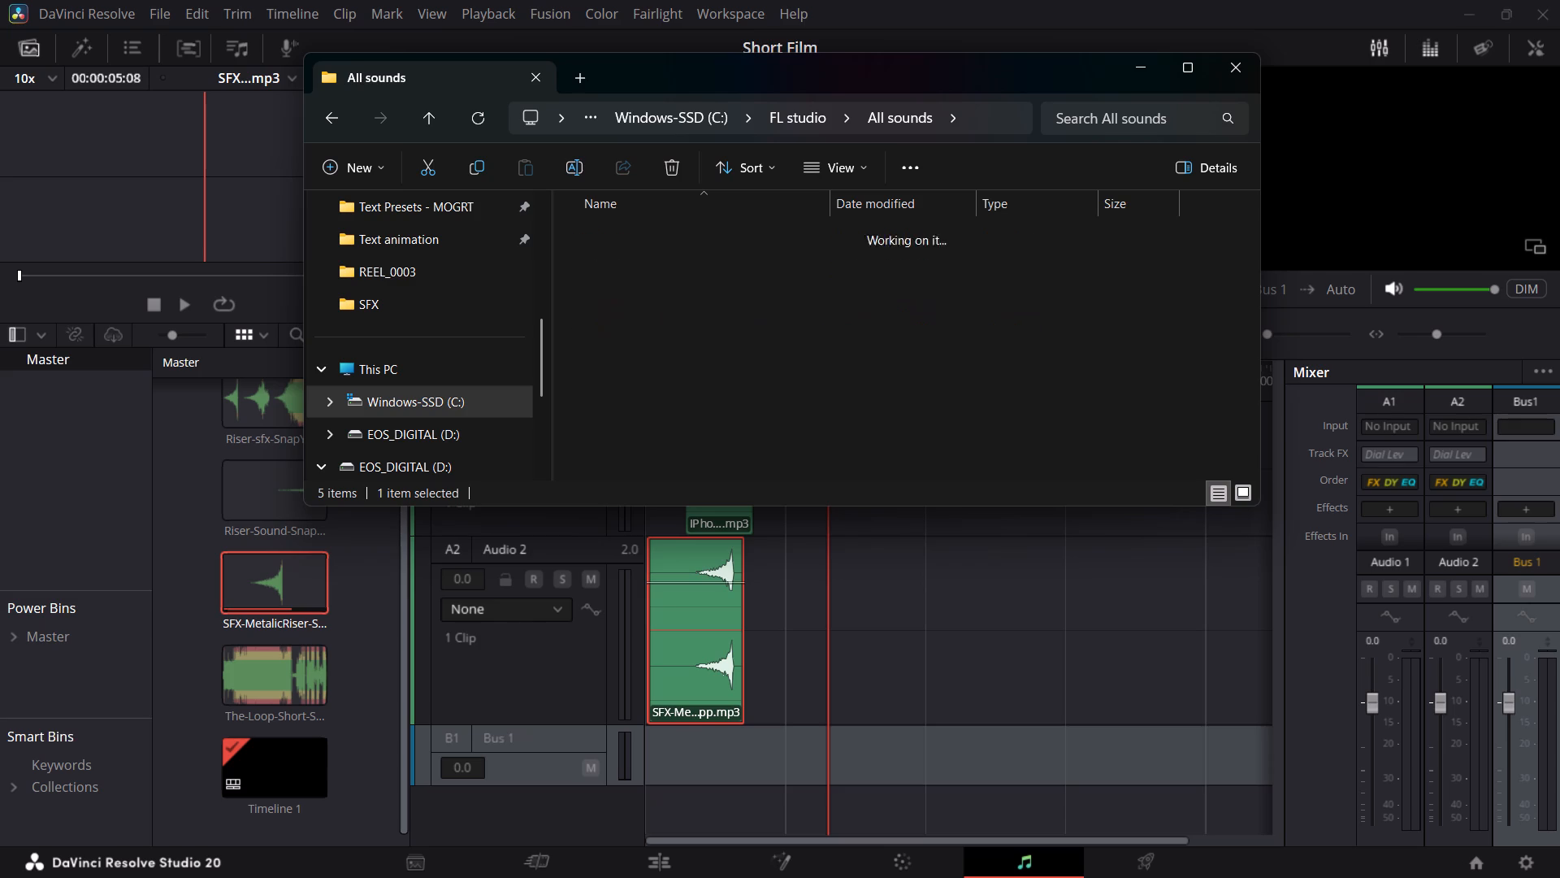
pyautogui.click(327, 120)
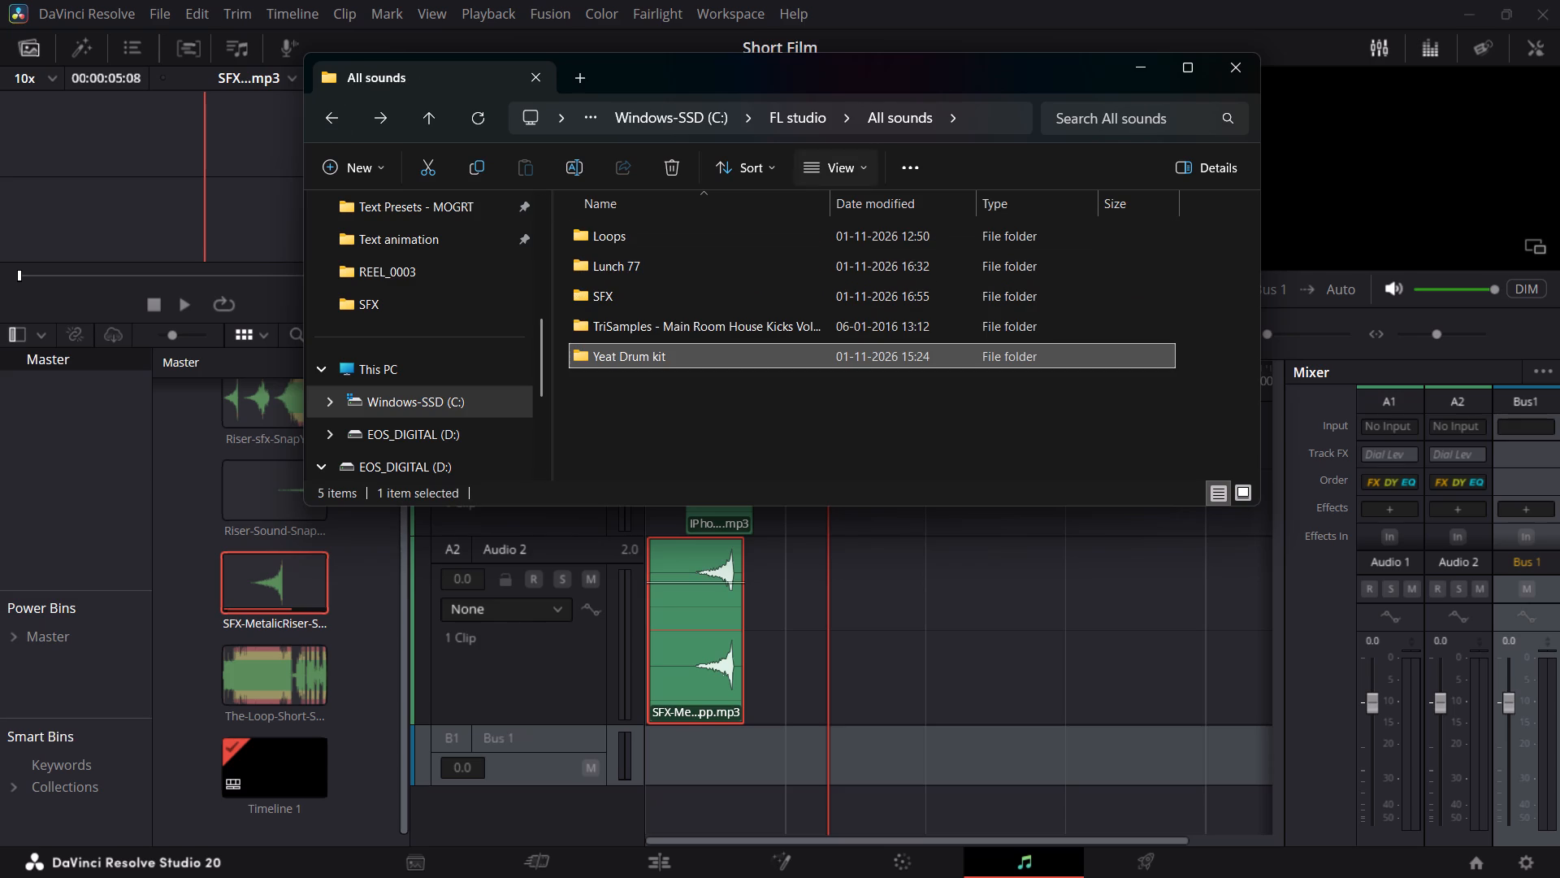
pyautogui.click(791, 105)
pyautogui.click(1035, 469)
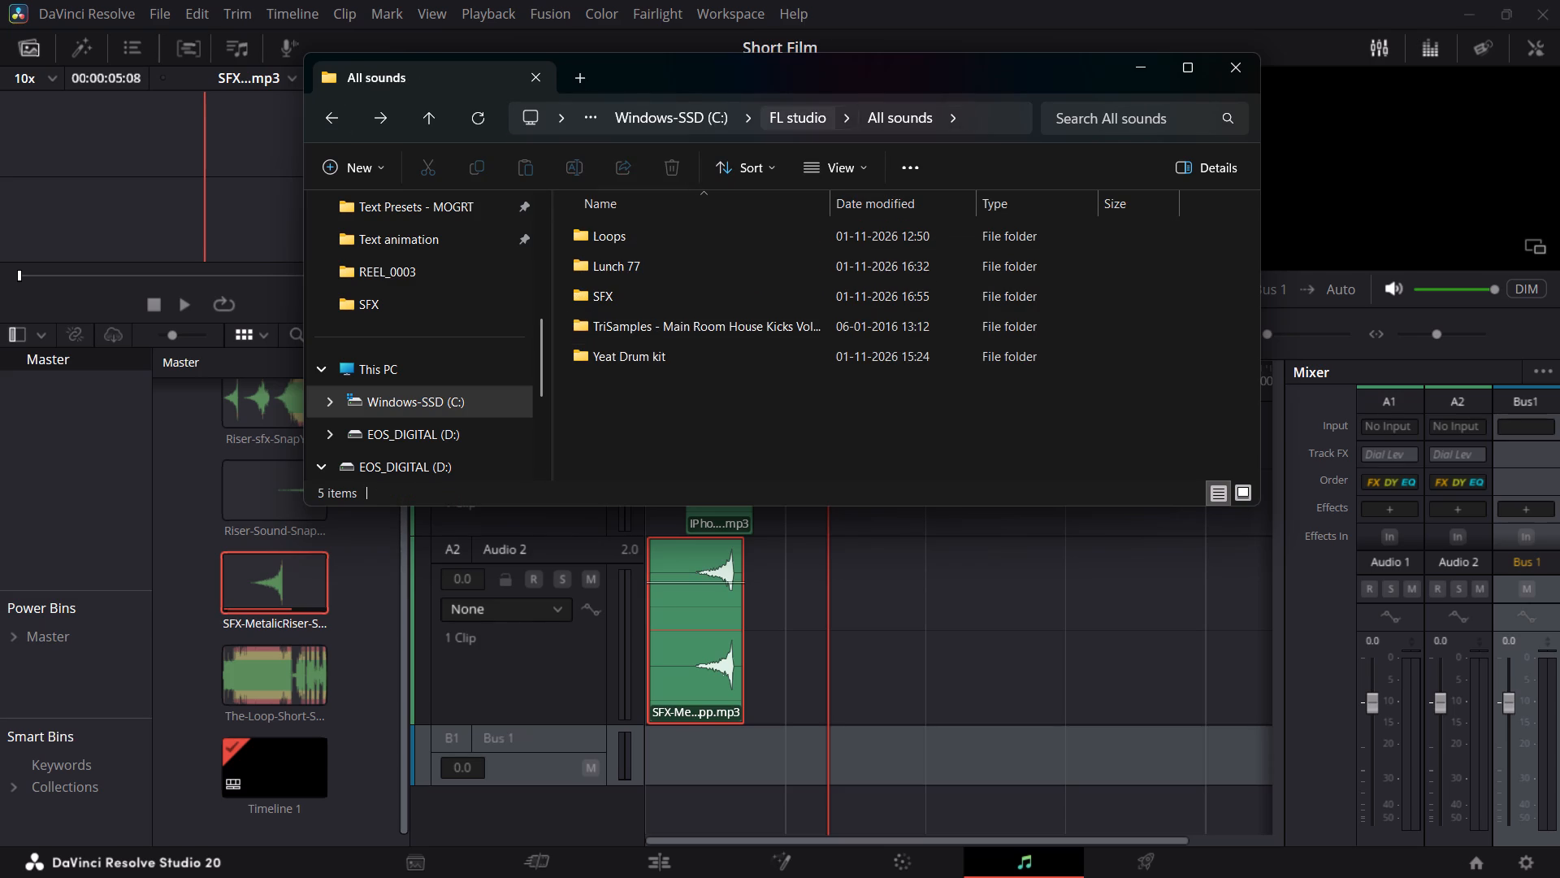
pyautogui.click(795, 112)
pyautogui.scroll(-13, 708, 489)
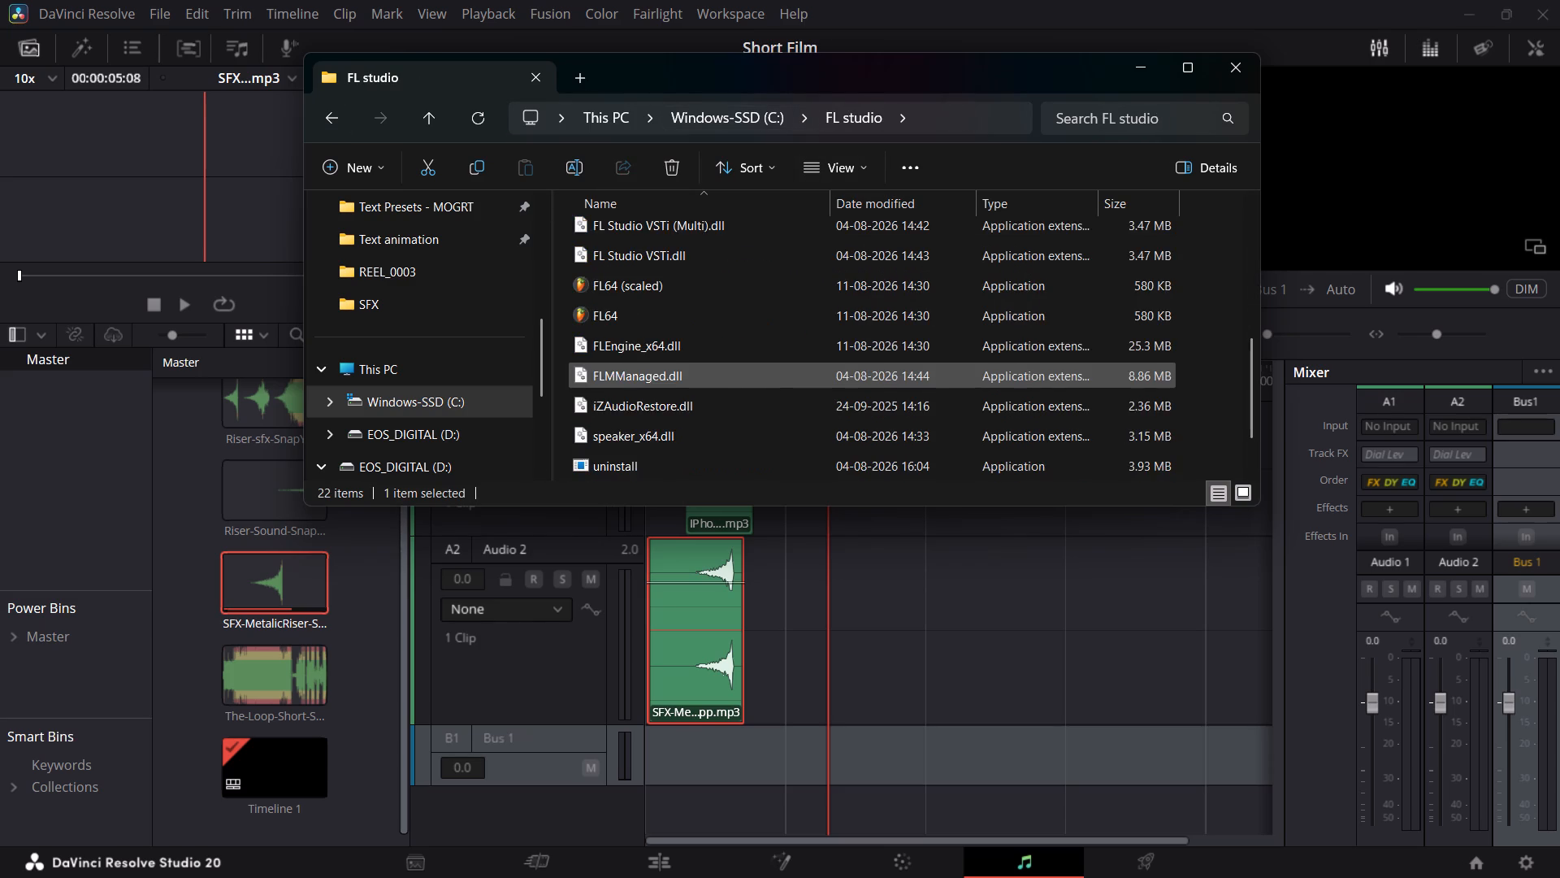
pyautogui.scroll(-1, 713, 411)
pyautogui.scroll(1, 735, 381)
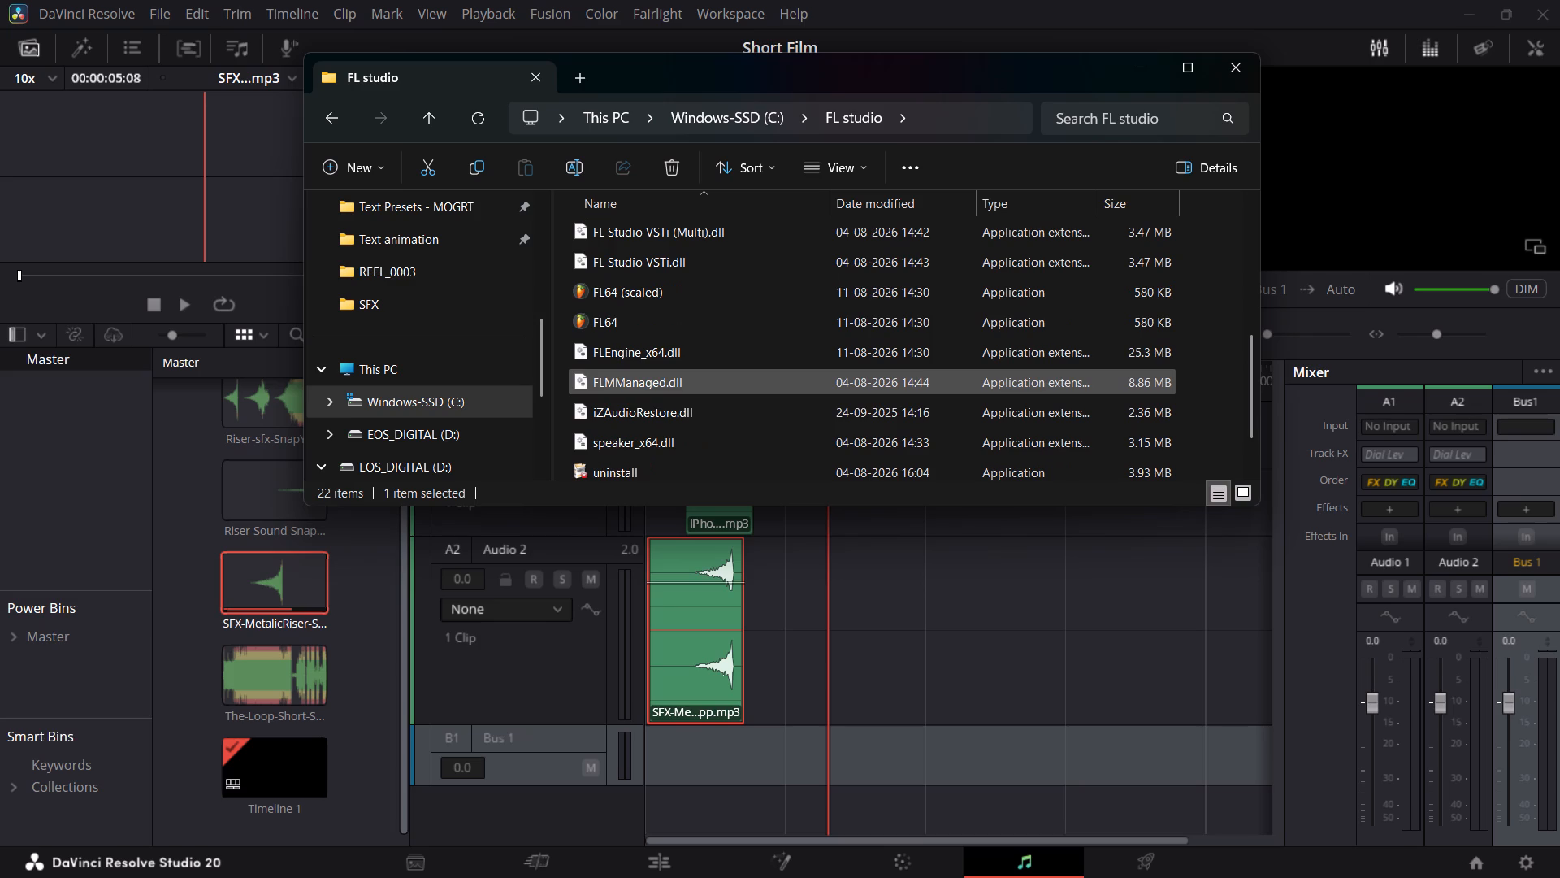
pyautogui.scroll(1, 695, 324)
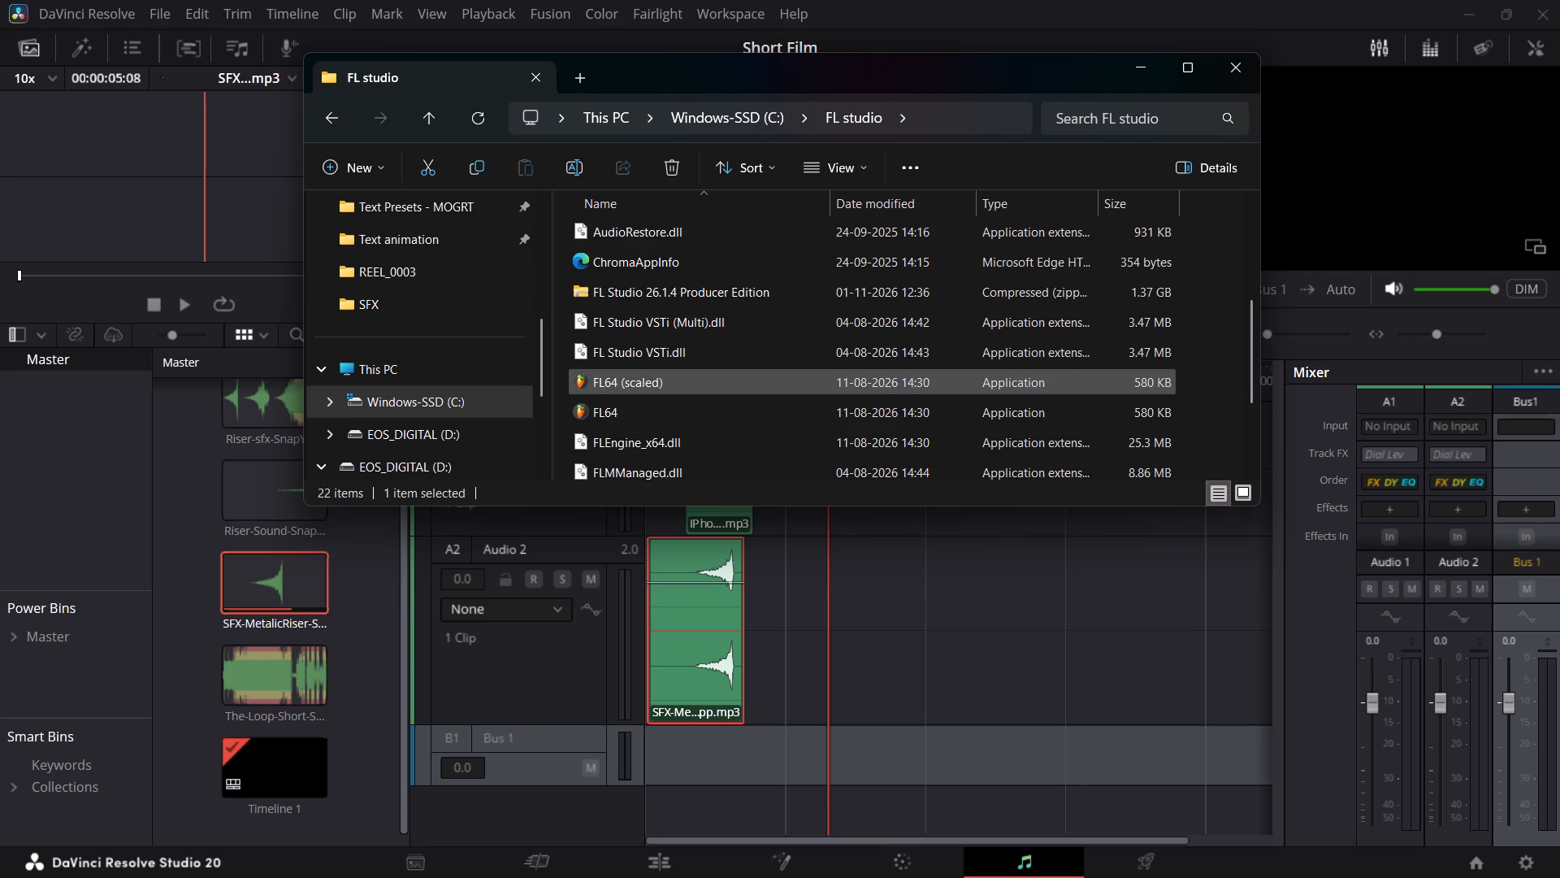
# Delete the compressed FL Studio 26.1.4 Producer Edition archive from the FL studio folder.
pyautogui.click(714, 296)
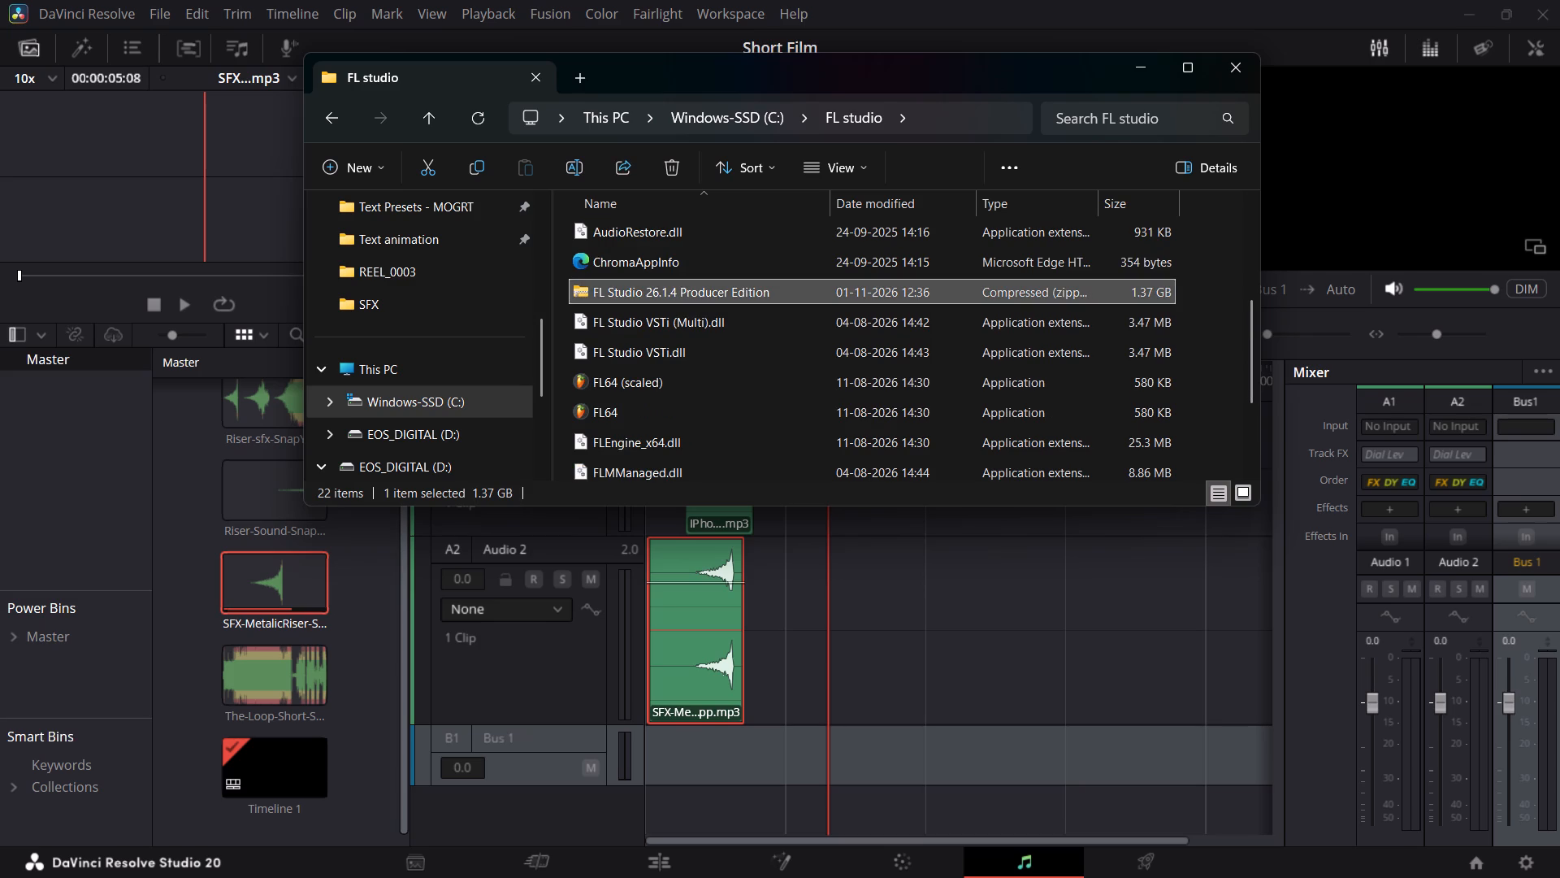
pyautogui.press('Delete')
pyautogui.scroll(6, 714, 295)
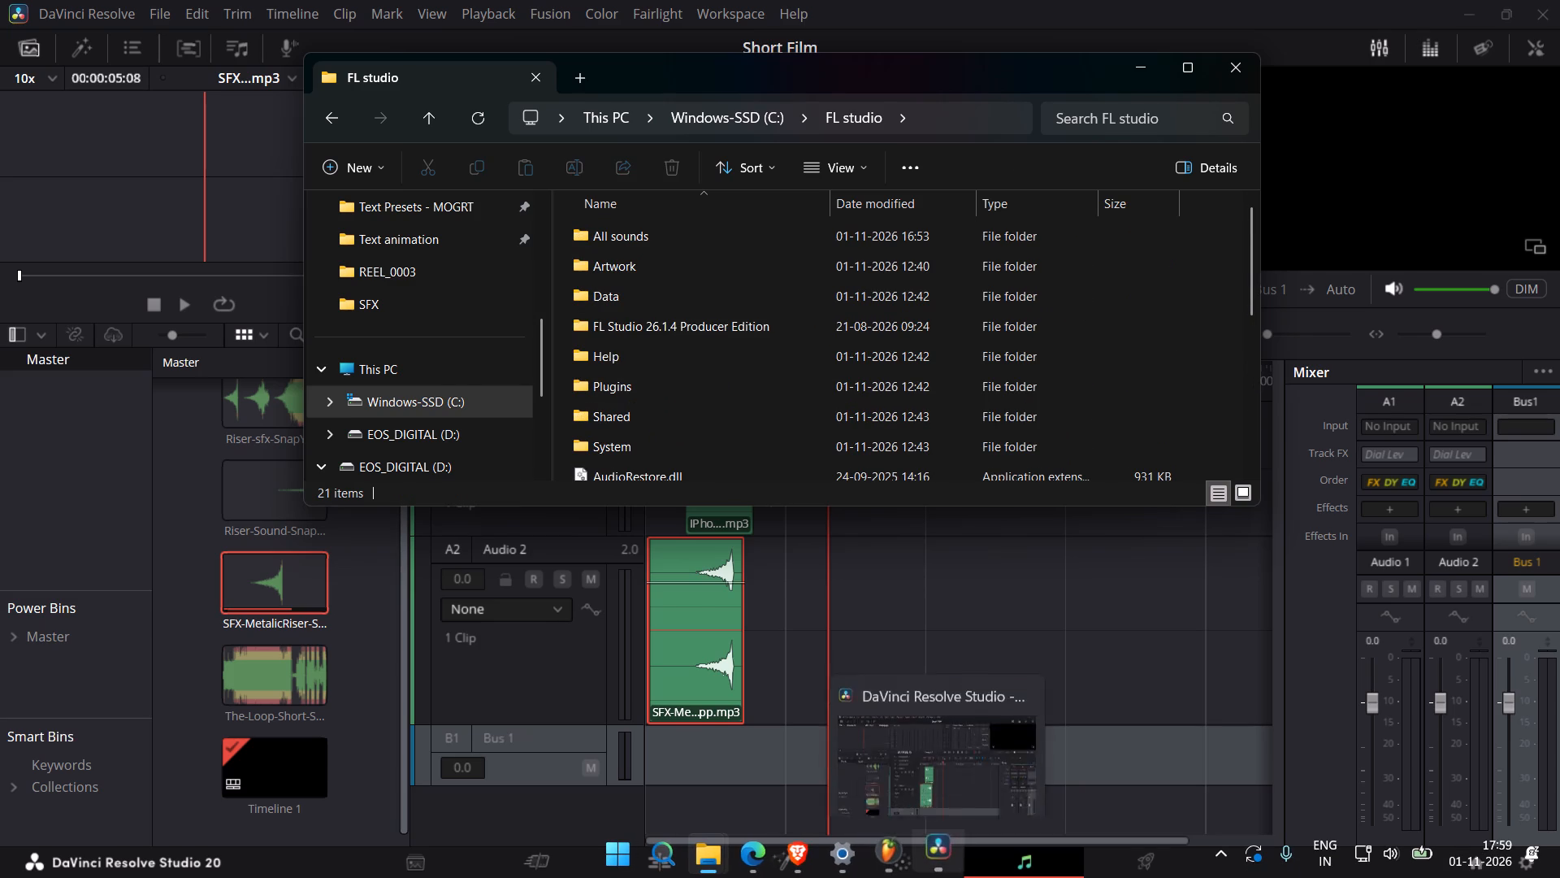
# Return to FL Studio and check the save location offered for making a Track 7 clip unique as a sample, without saving.
pyautogui.click(937, 867)
pyautogui.click(876, 838)
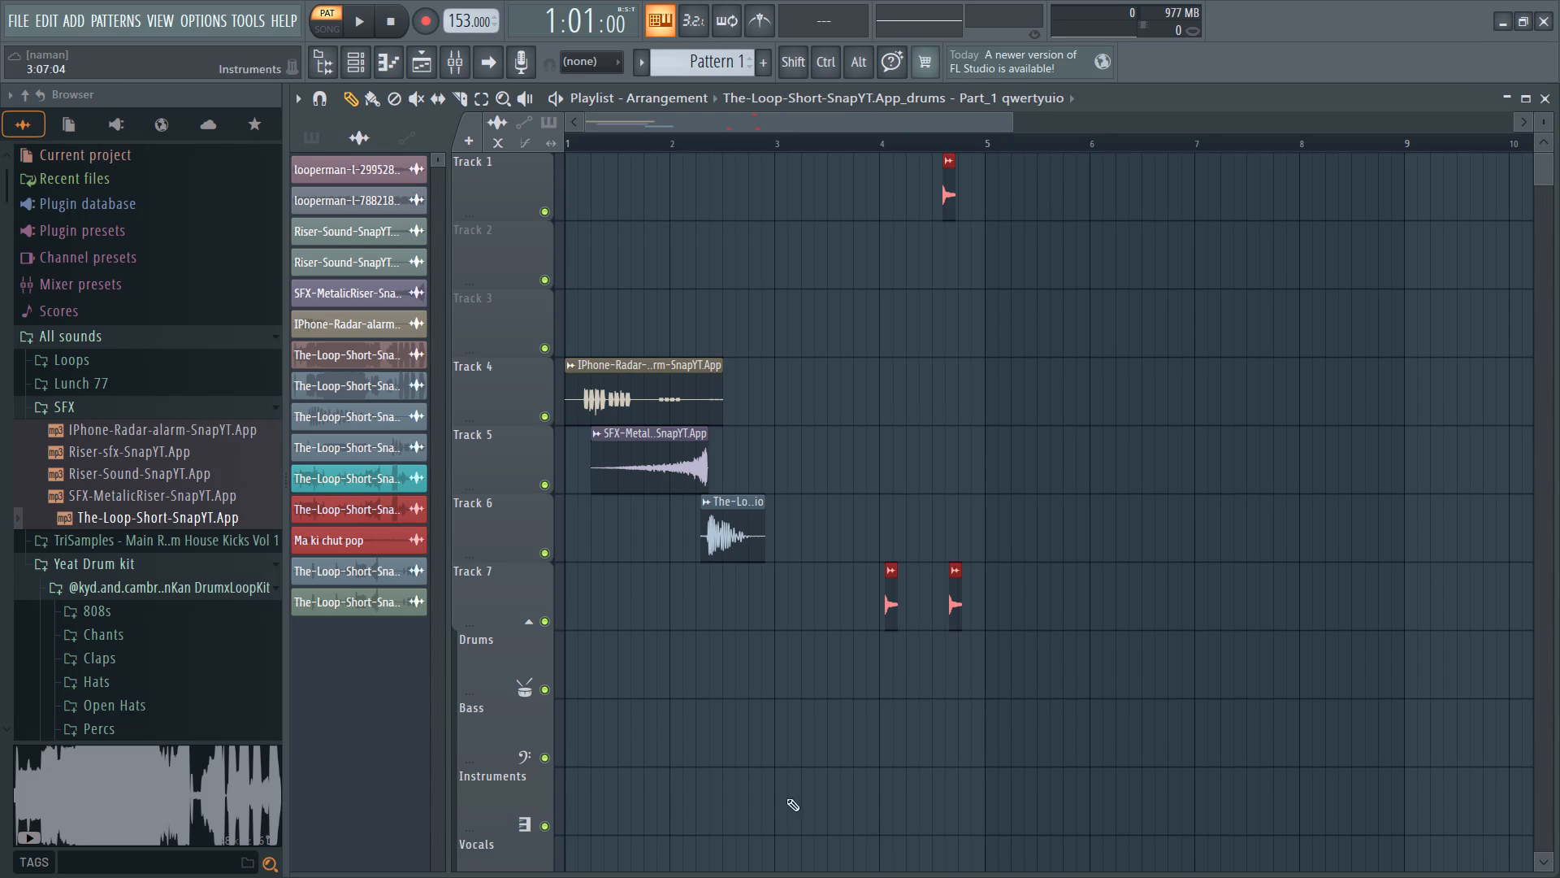
pyautogui.click(892, 572)
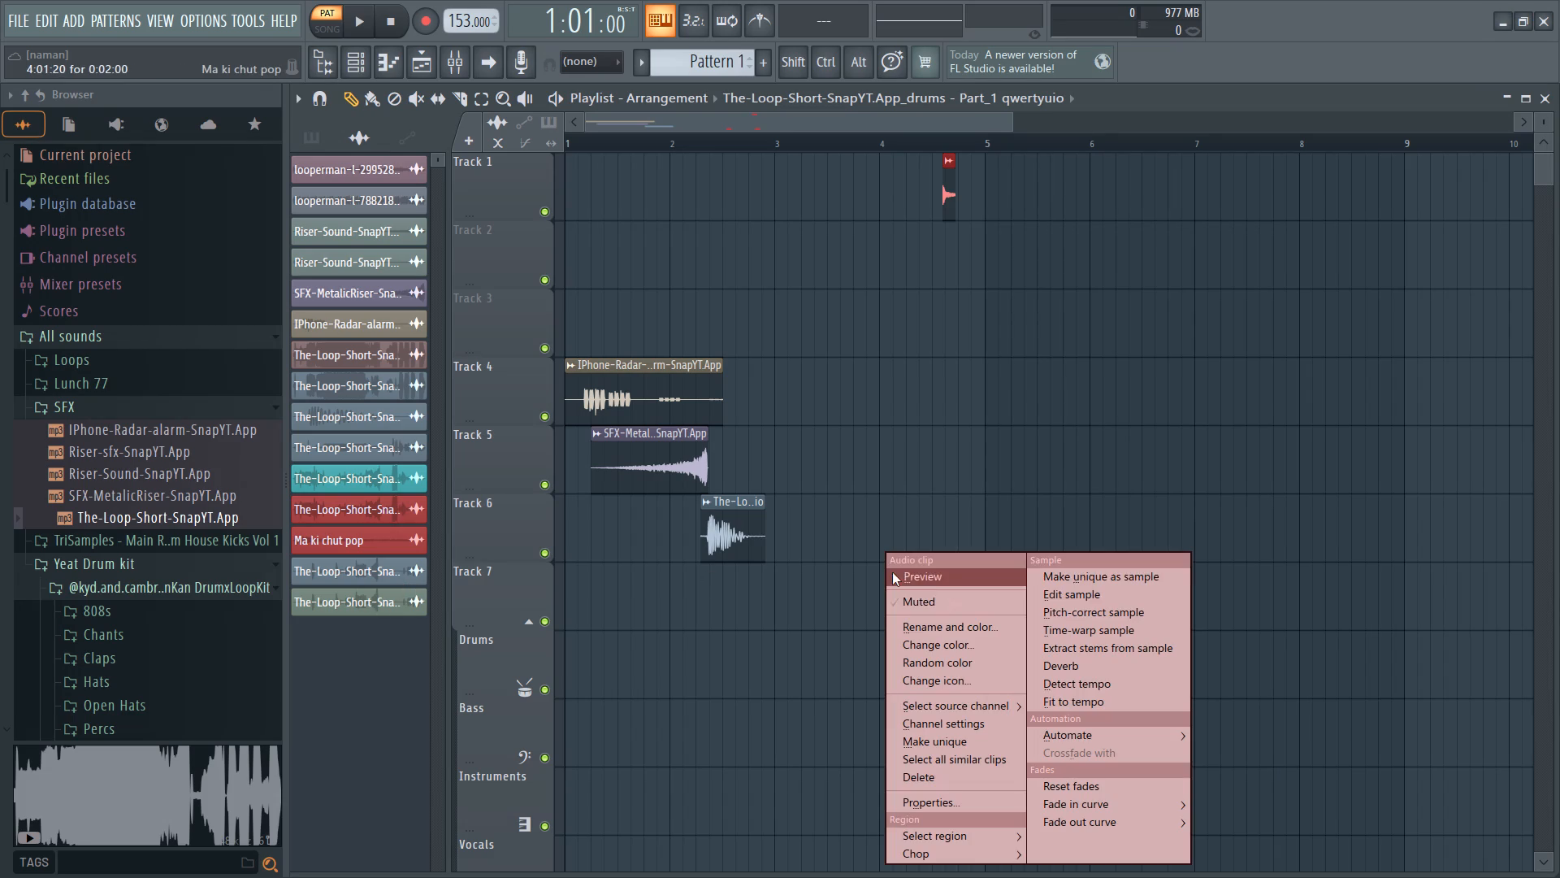
pyautogui.click(1080, 579)
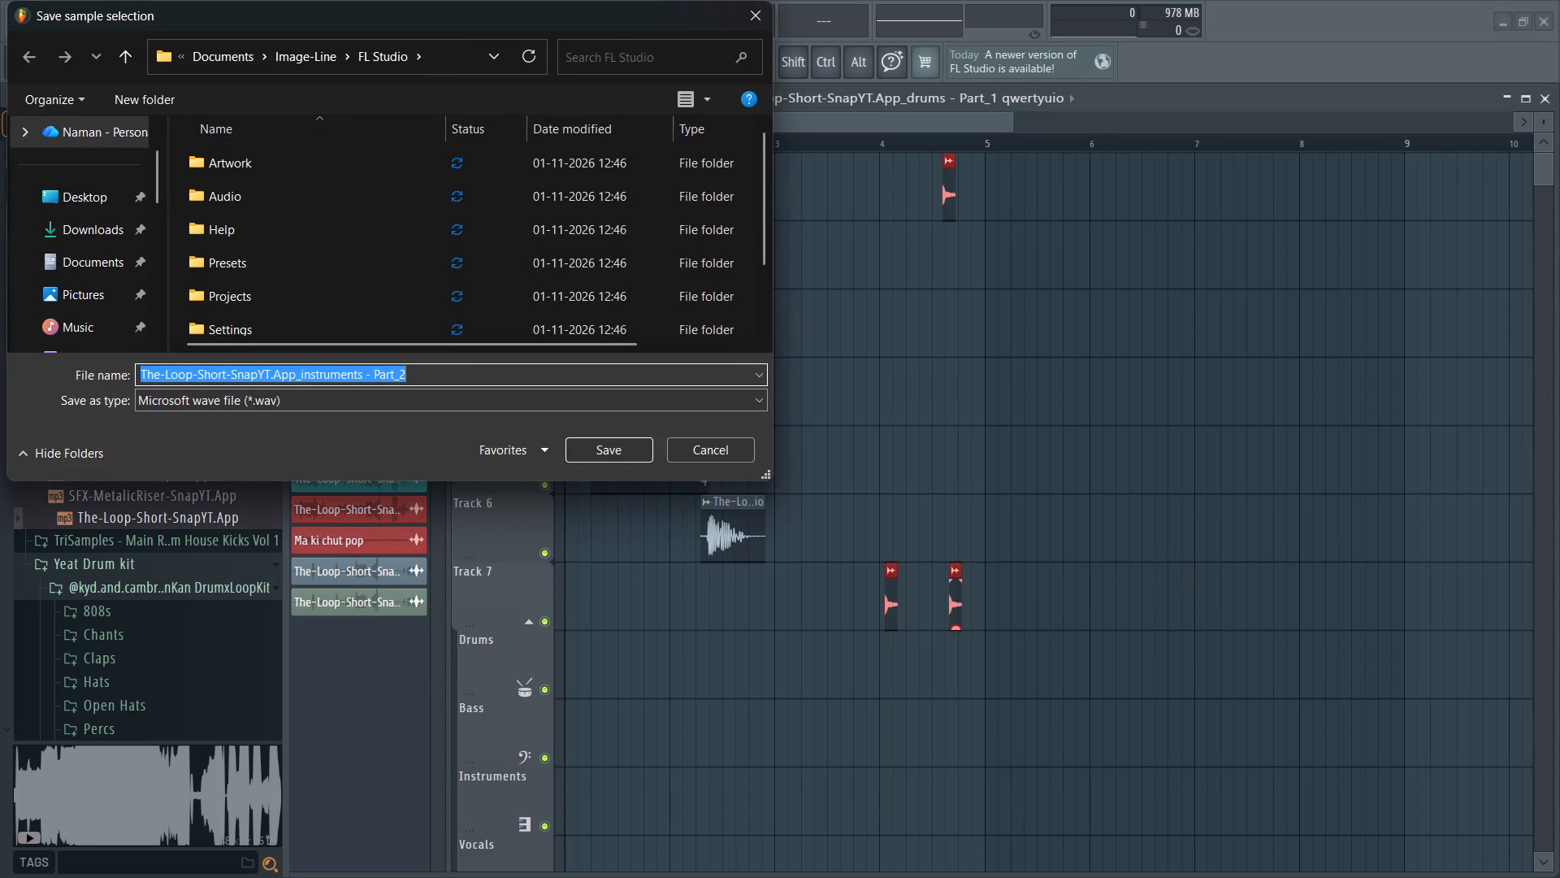
pyautogui.scroll(-4, 357, 228)
pyautogui.scroll(1, 353, 264)
pyautogui.scroll(-3, 353, 264)
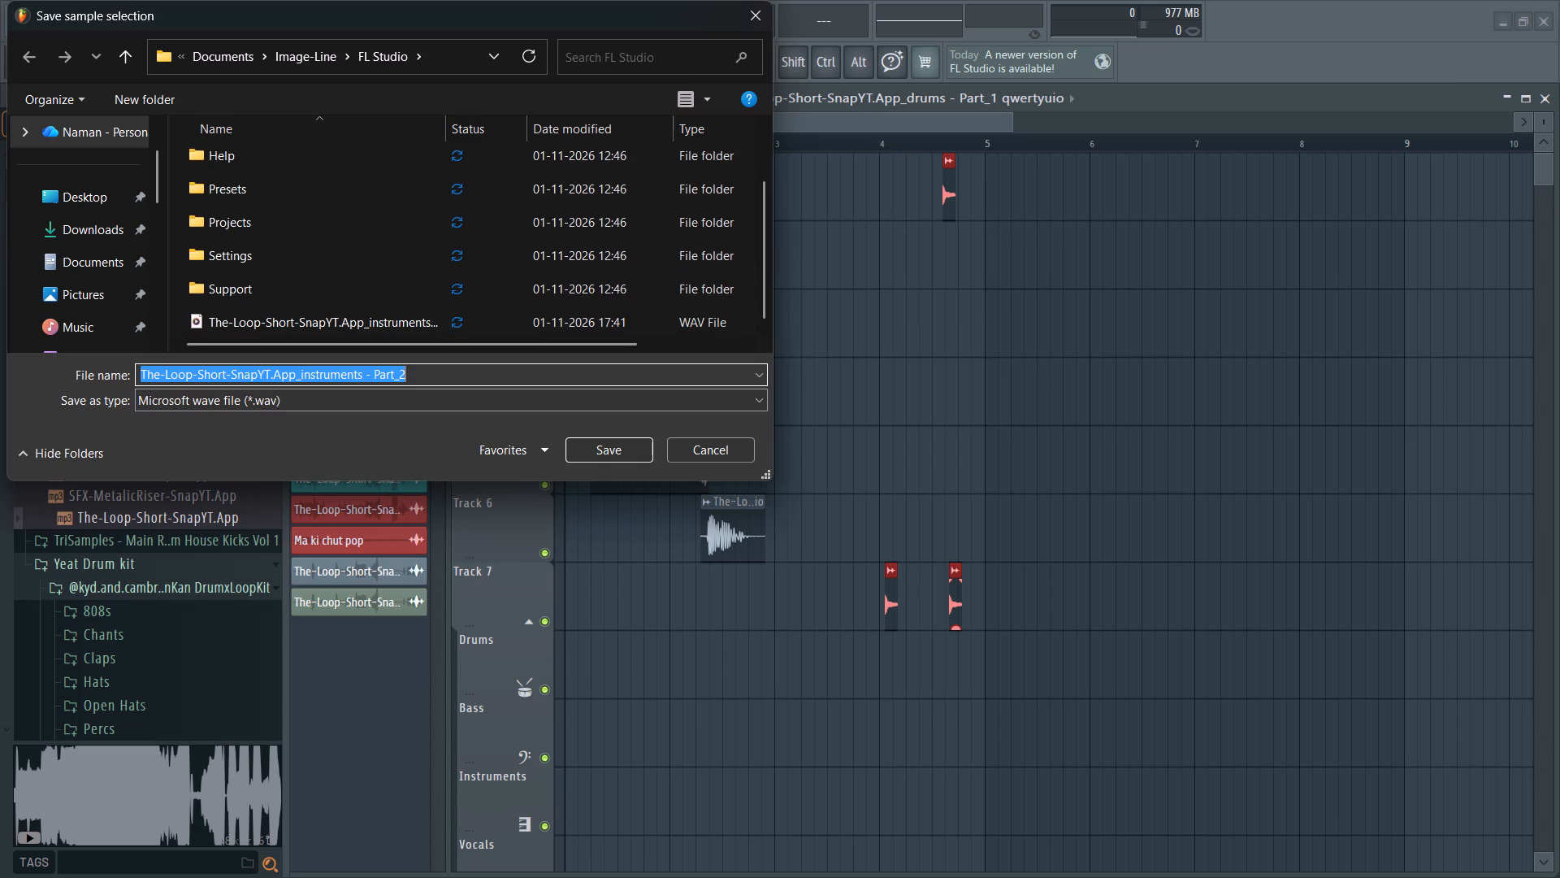
pyautogui.click(703, 452)
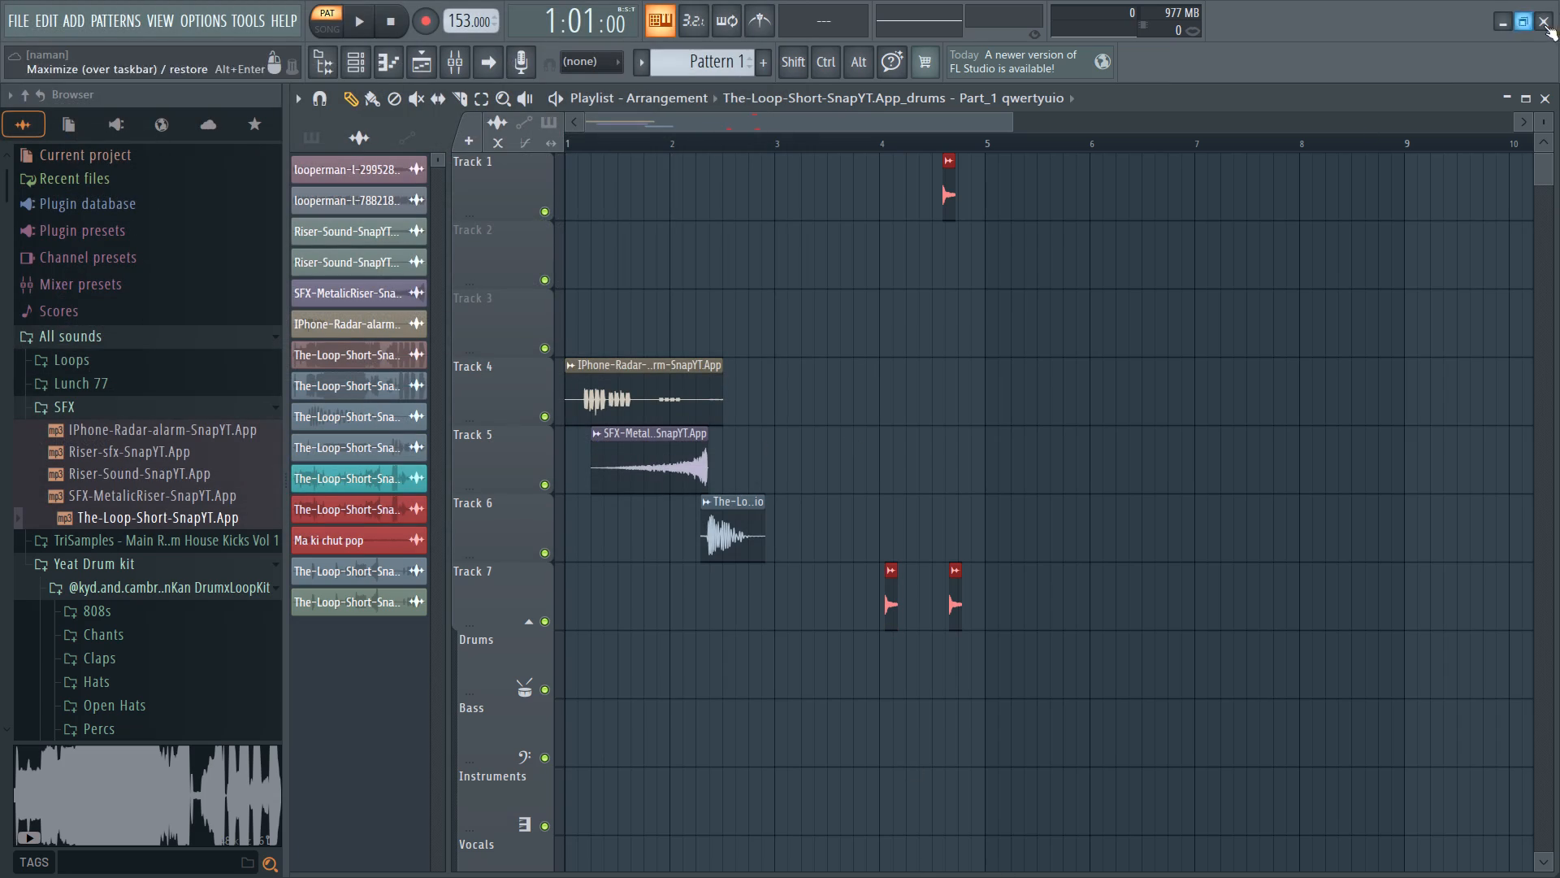
# Switch to DaVinci Resolve and browse the FL studio, All sounds and SFX folders for the drum sample through Import Media, without importing.
pyautogui.click(1485, 22)
pyautogui.click(1494, 24)
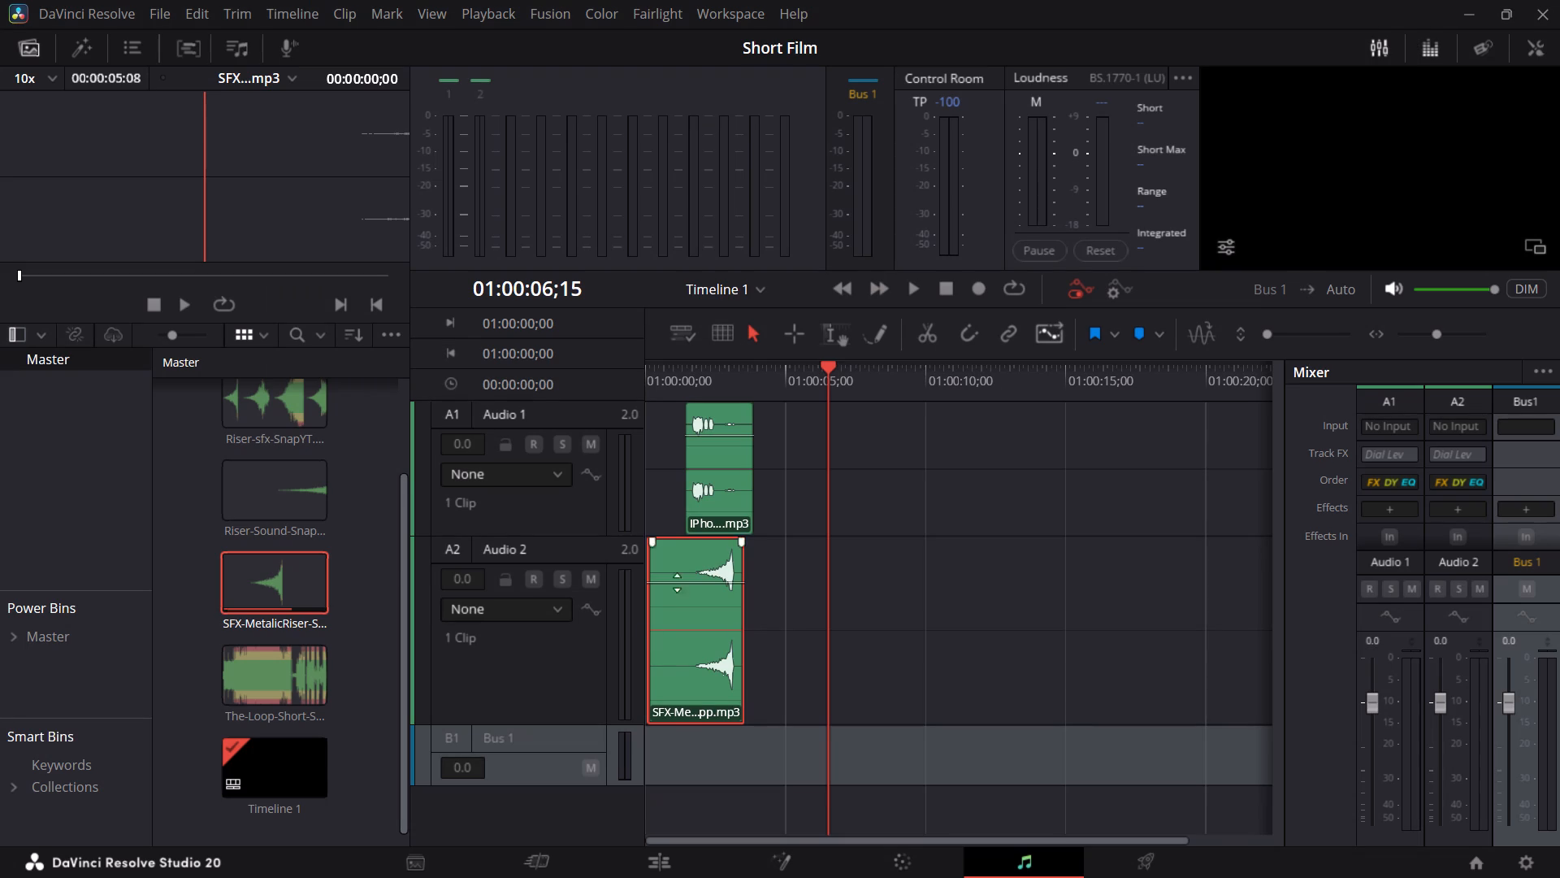
pyautogui.hotkey('ctrl', 'i')
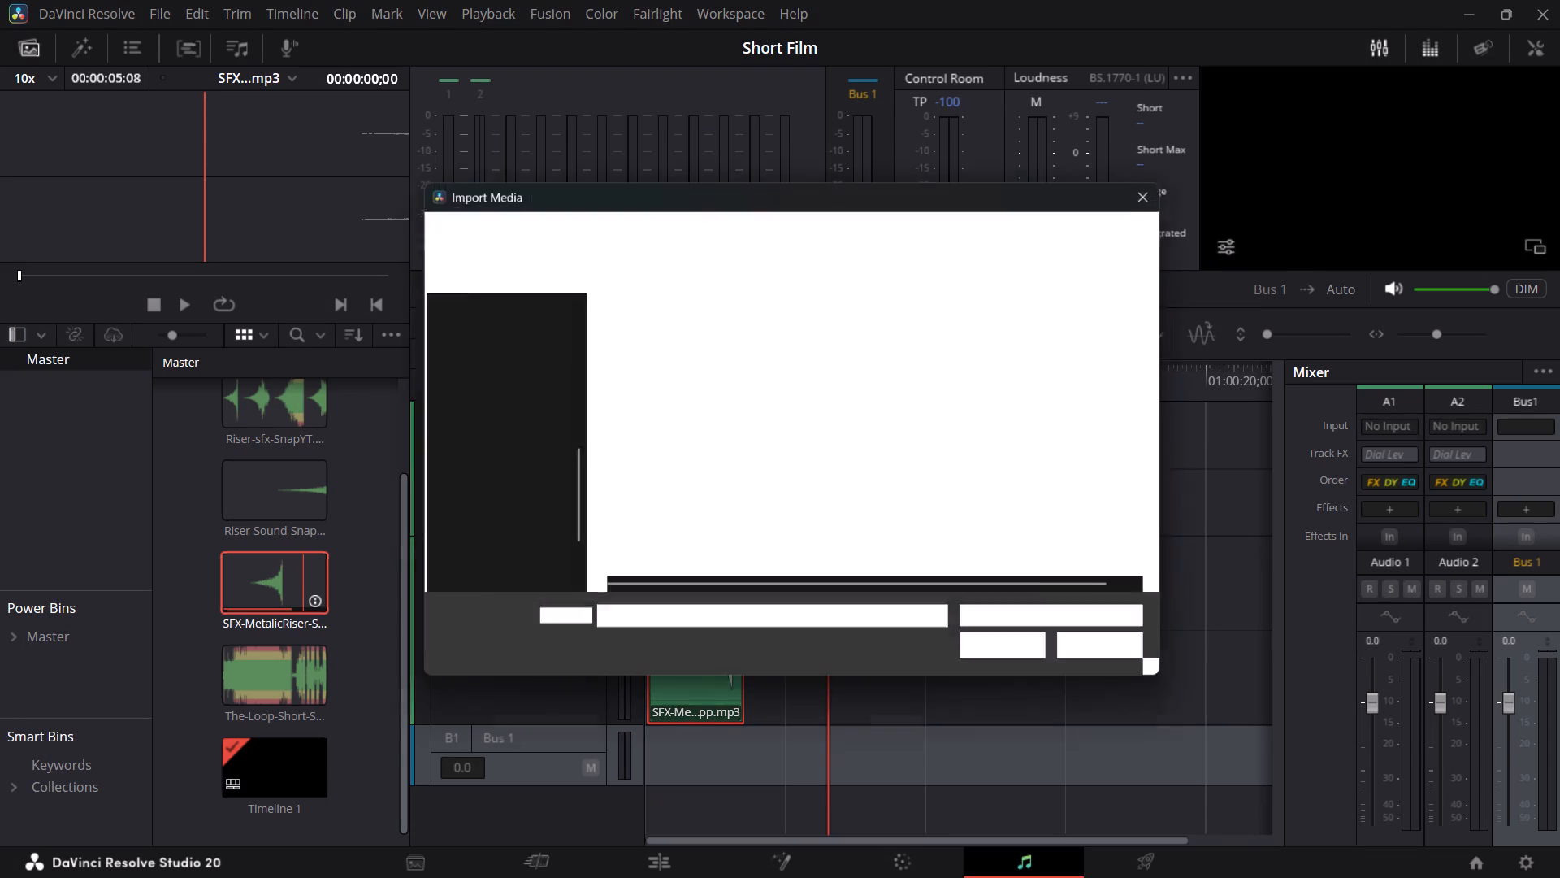
pyautogui.click(609, 229)
pyautogui.scroll(-2, 711, 505)
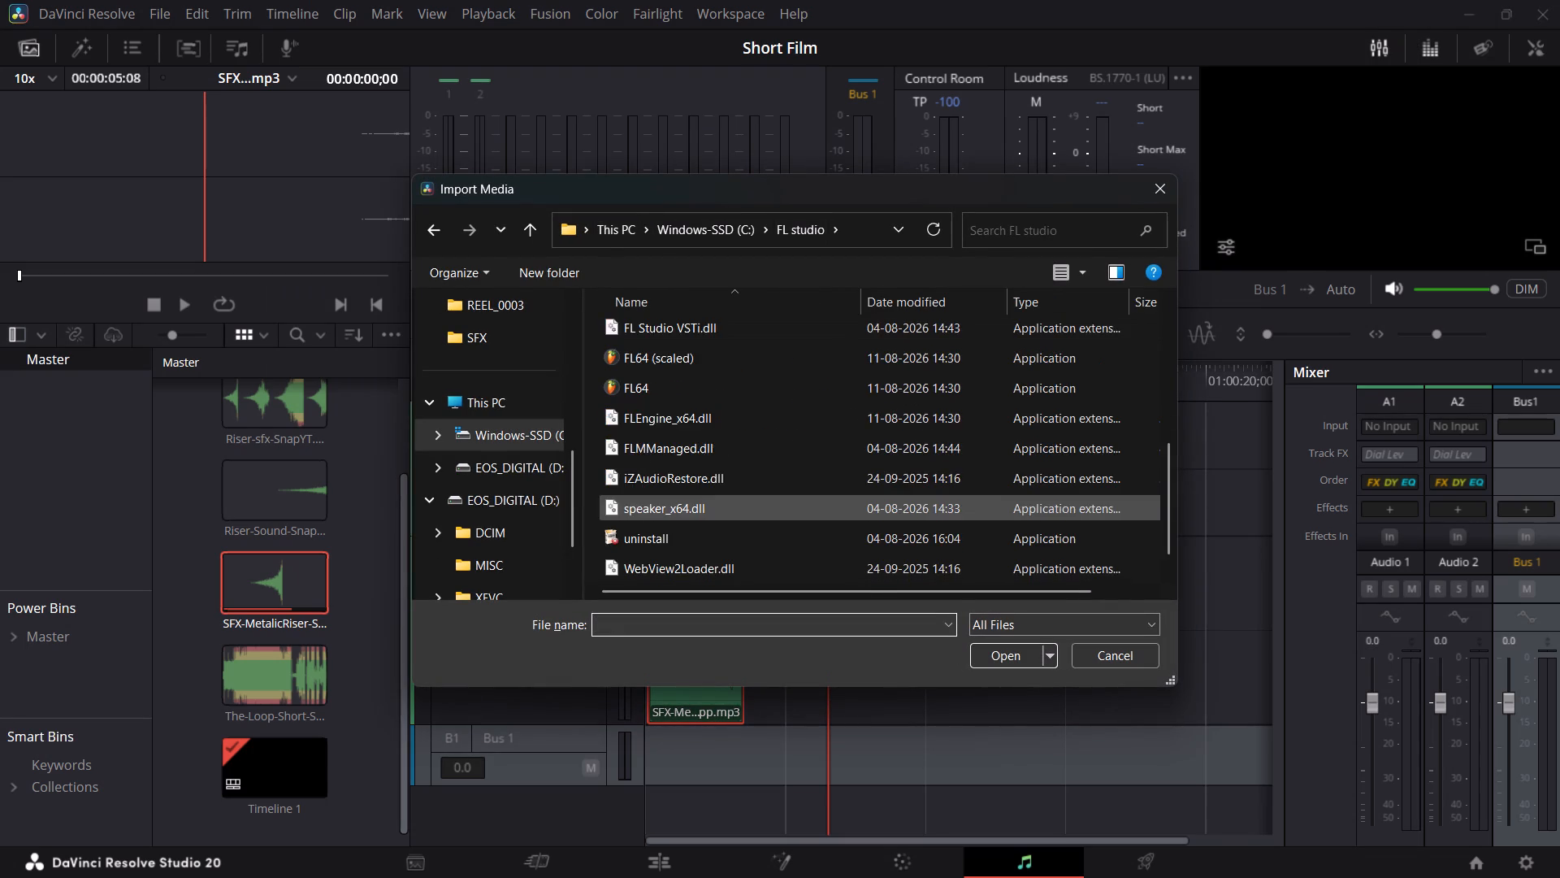
pyautogui.scroll(-5, 711, 505)
pyautogui.scroll(-2, 752, 555)
pyautogui.scroll(1, 726, 485)
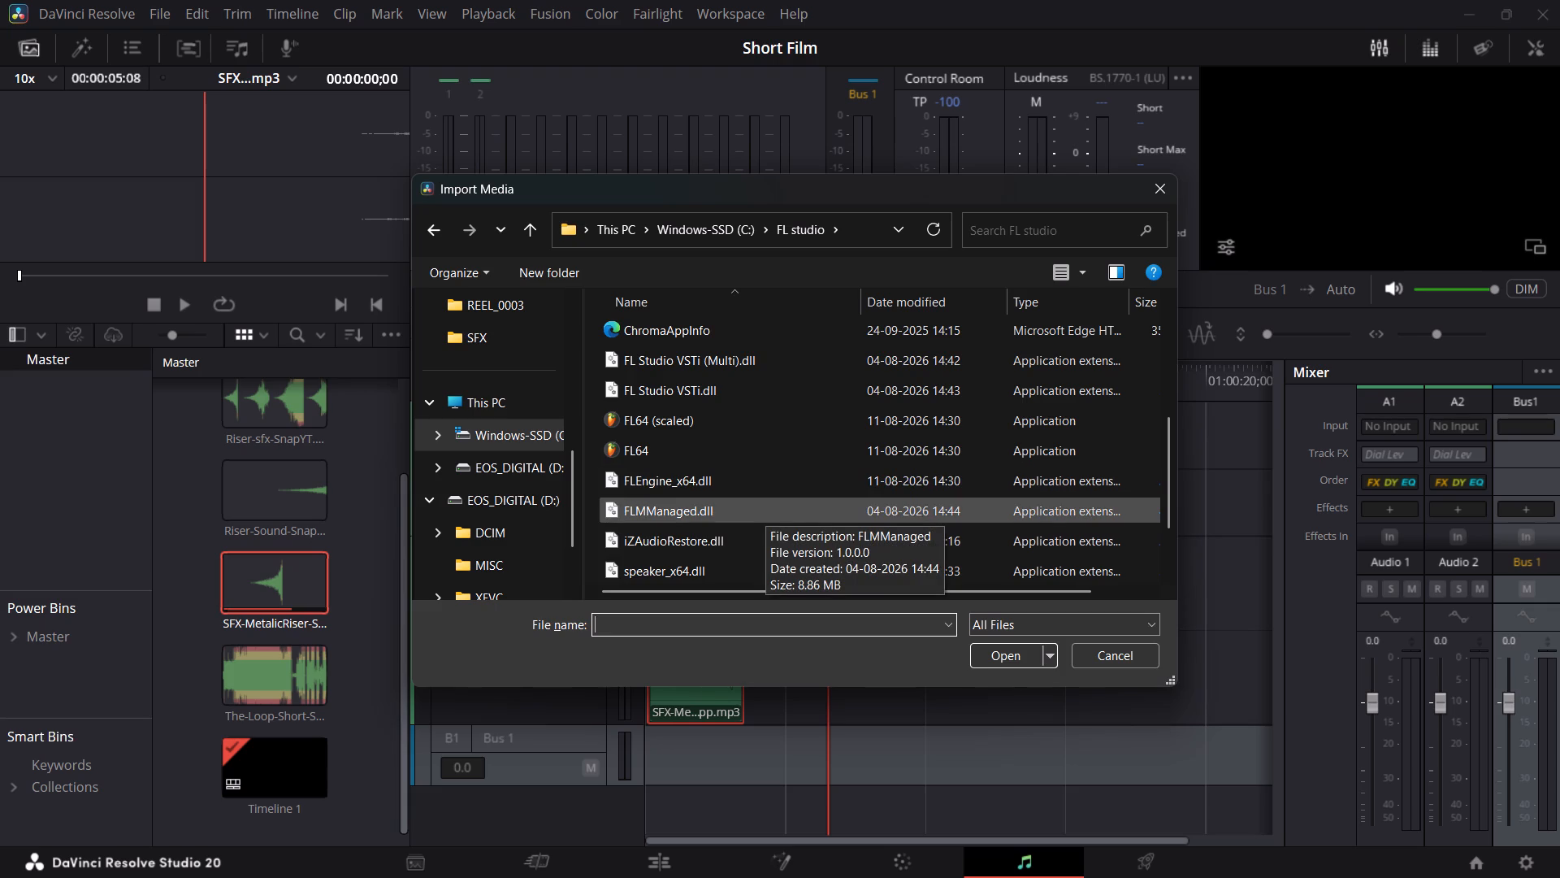
pyautogui.scroll(2, 765, 500)
pyautogui.scroll(-5, 765, 500)
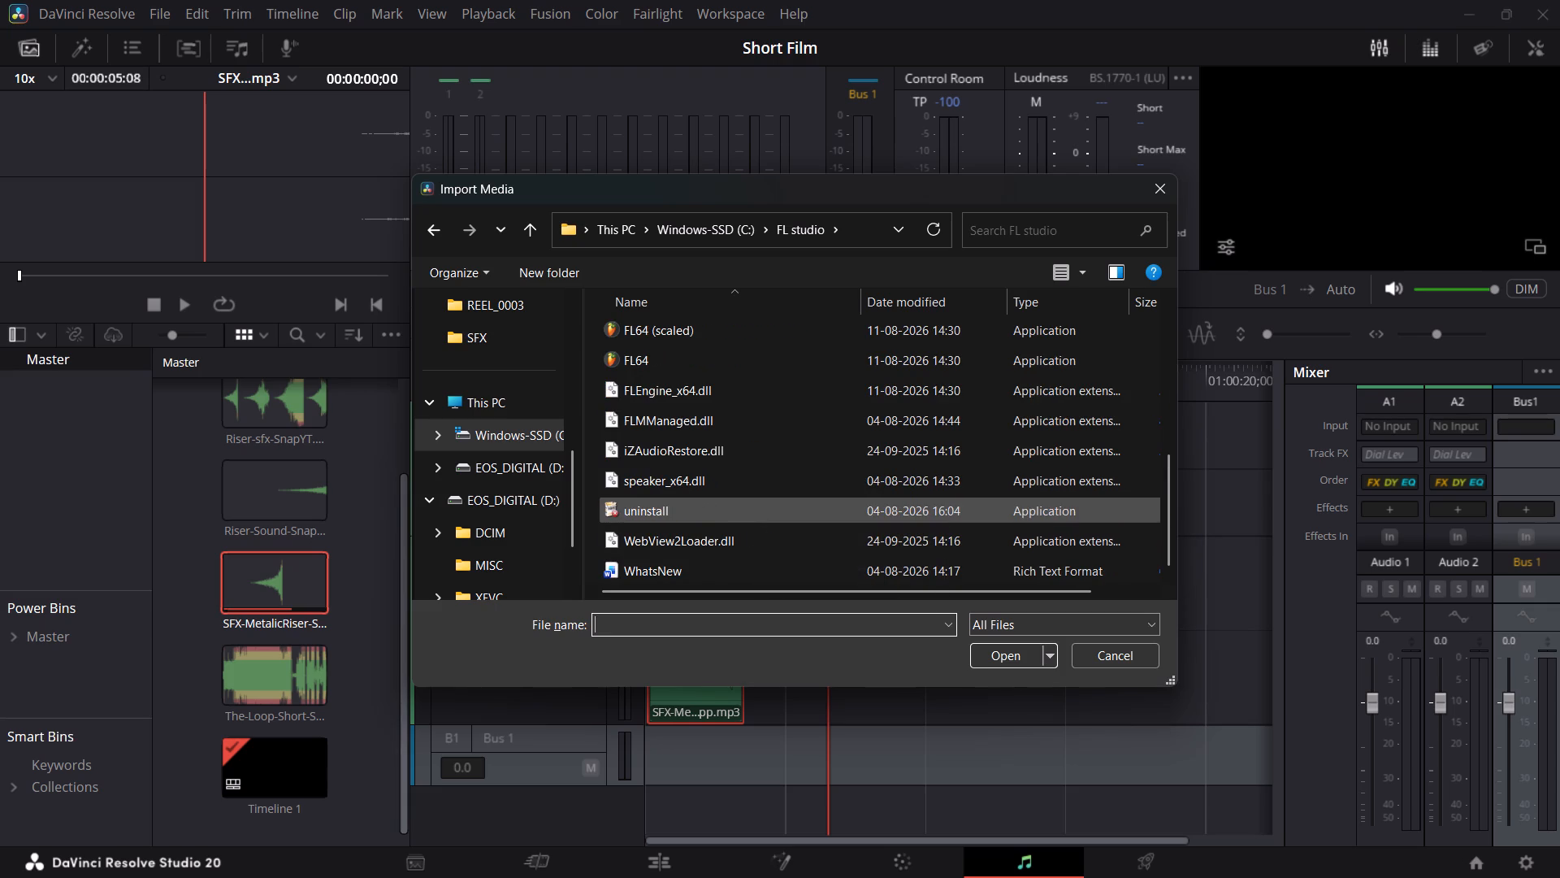
pyautogui.scroll(-4, 765, 500)
pyautogui.press('q')
pyautogui.scroll(9, 760, 502)
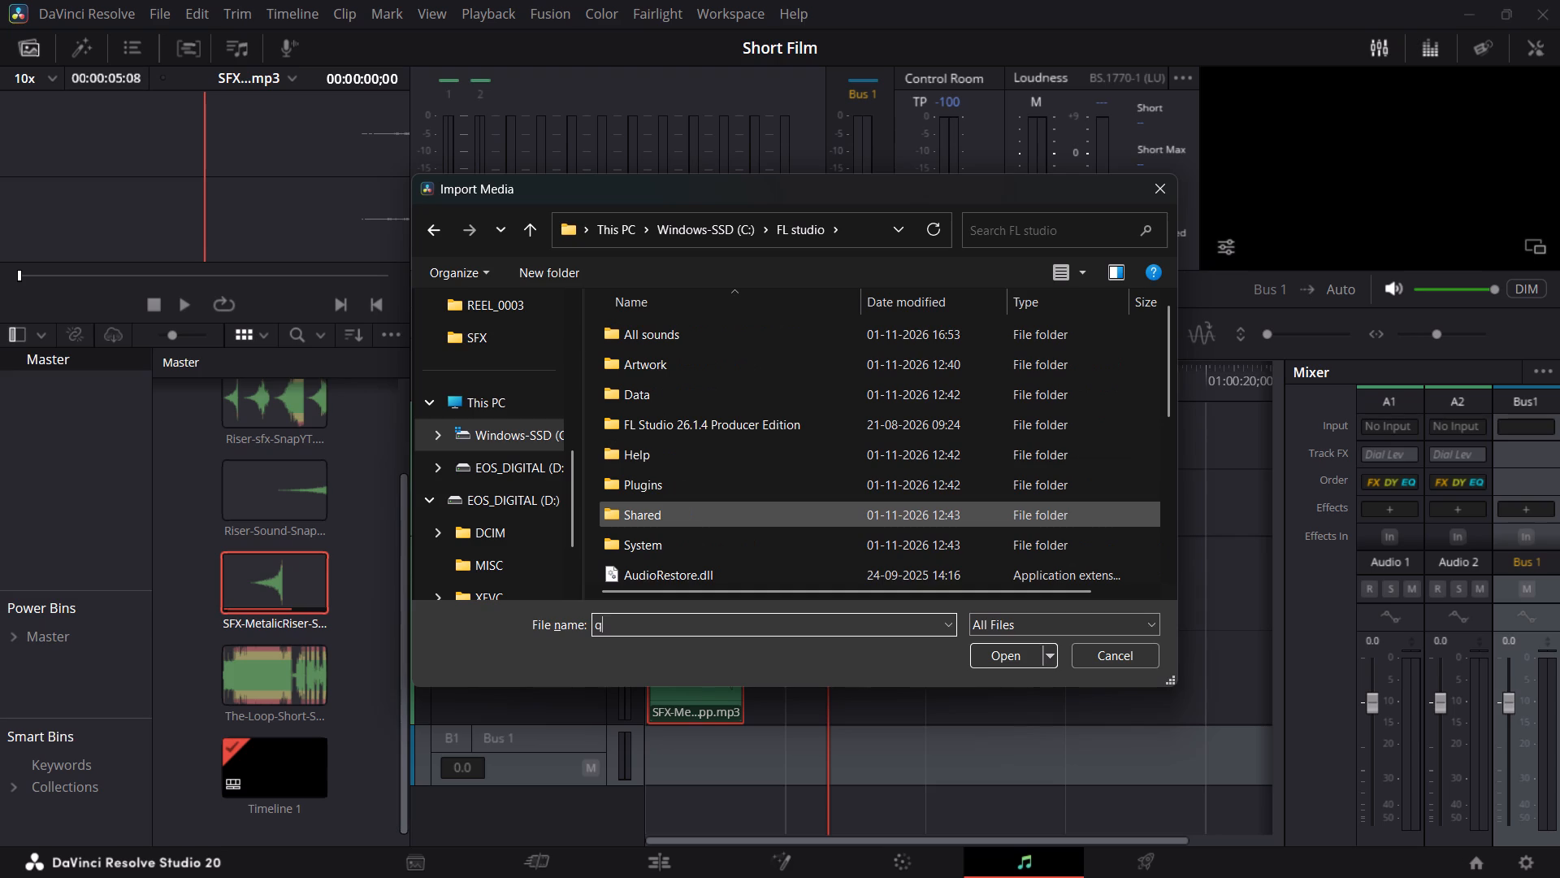
pyautogui.press('BackSpace')
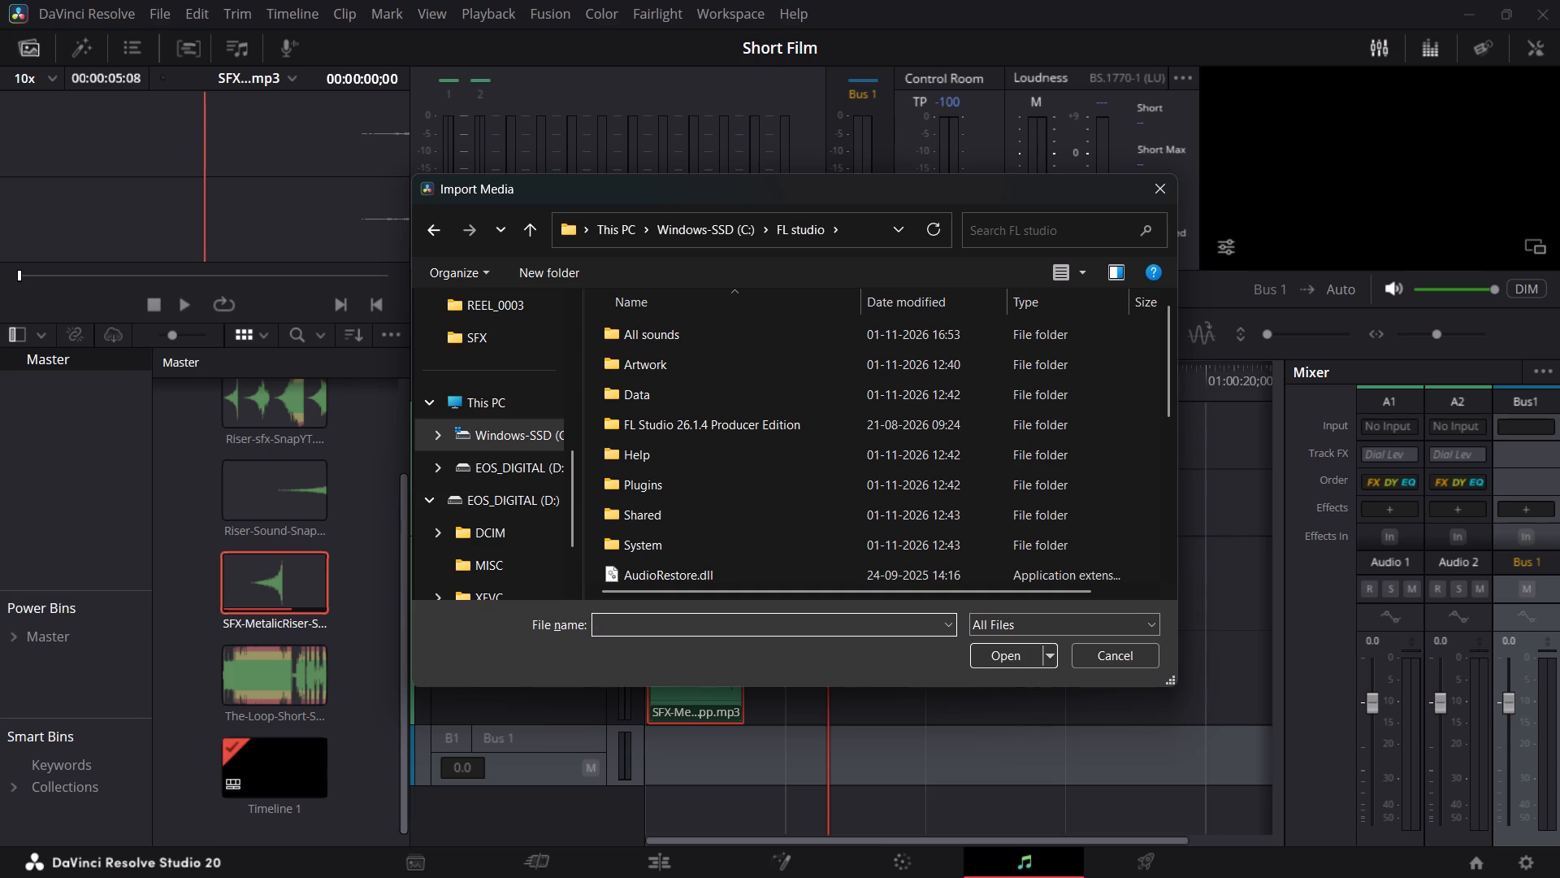
pyautogui.doubleClick(708, 333)
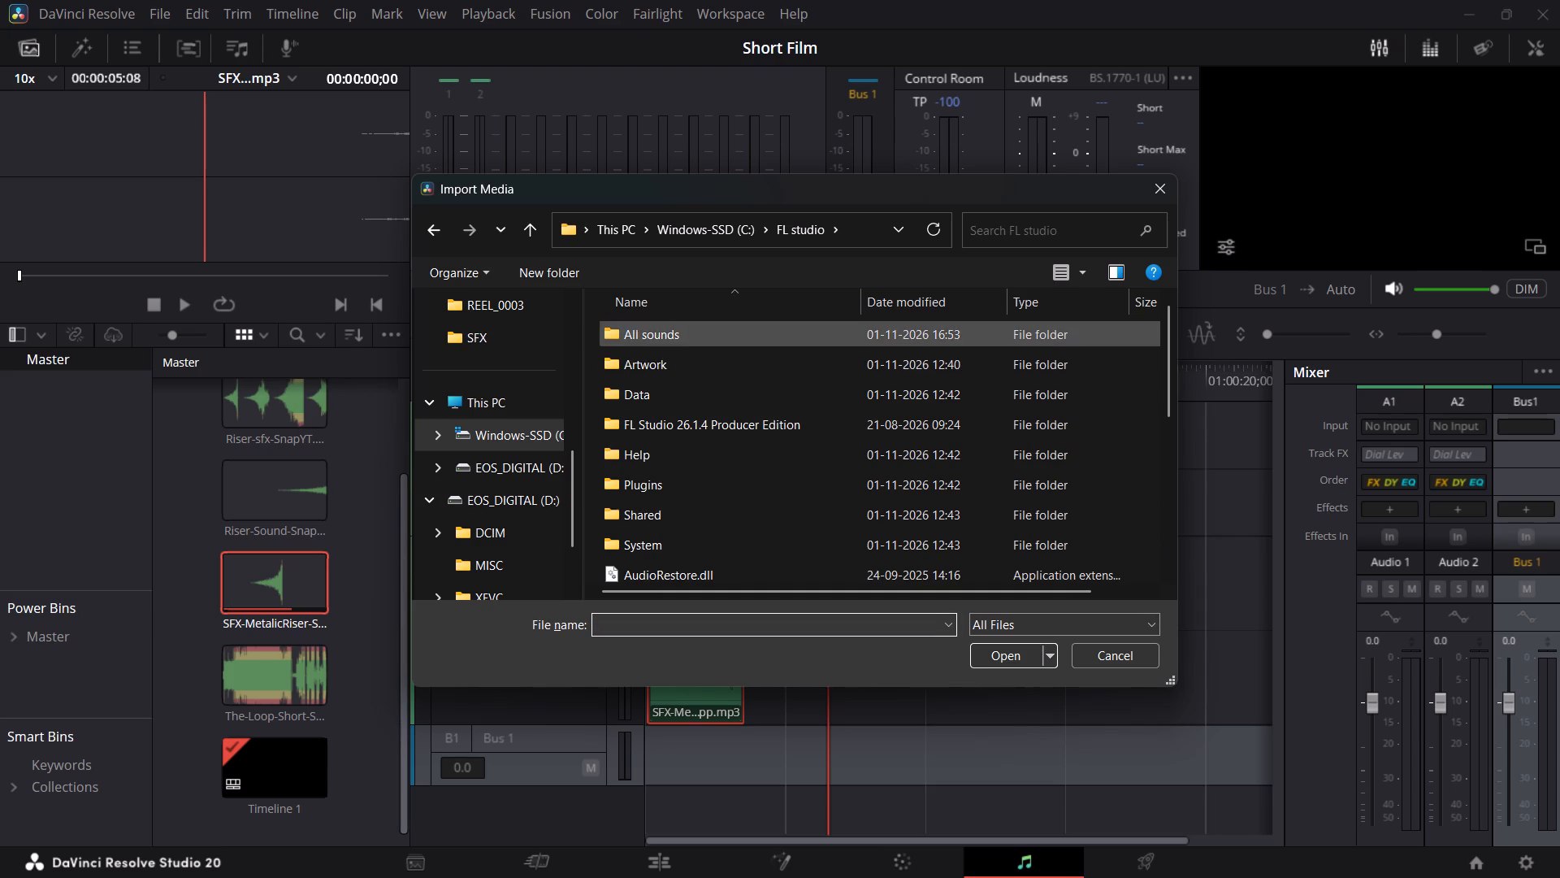
pyautogui.doubleClick(700, 385)
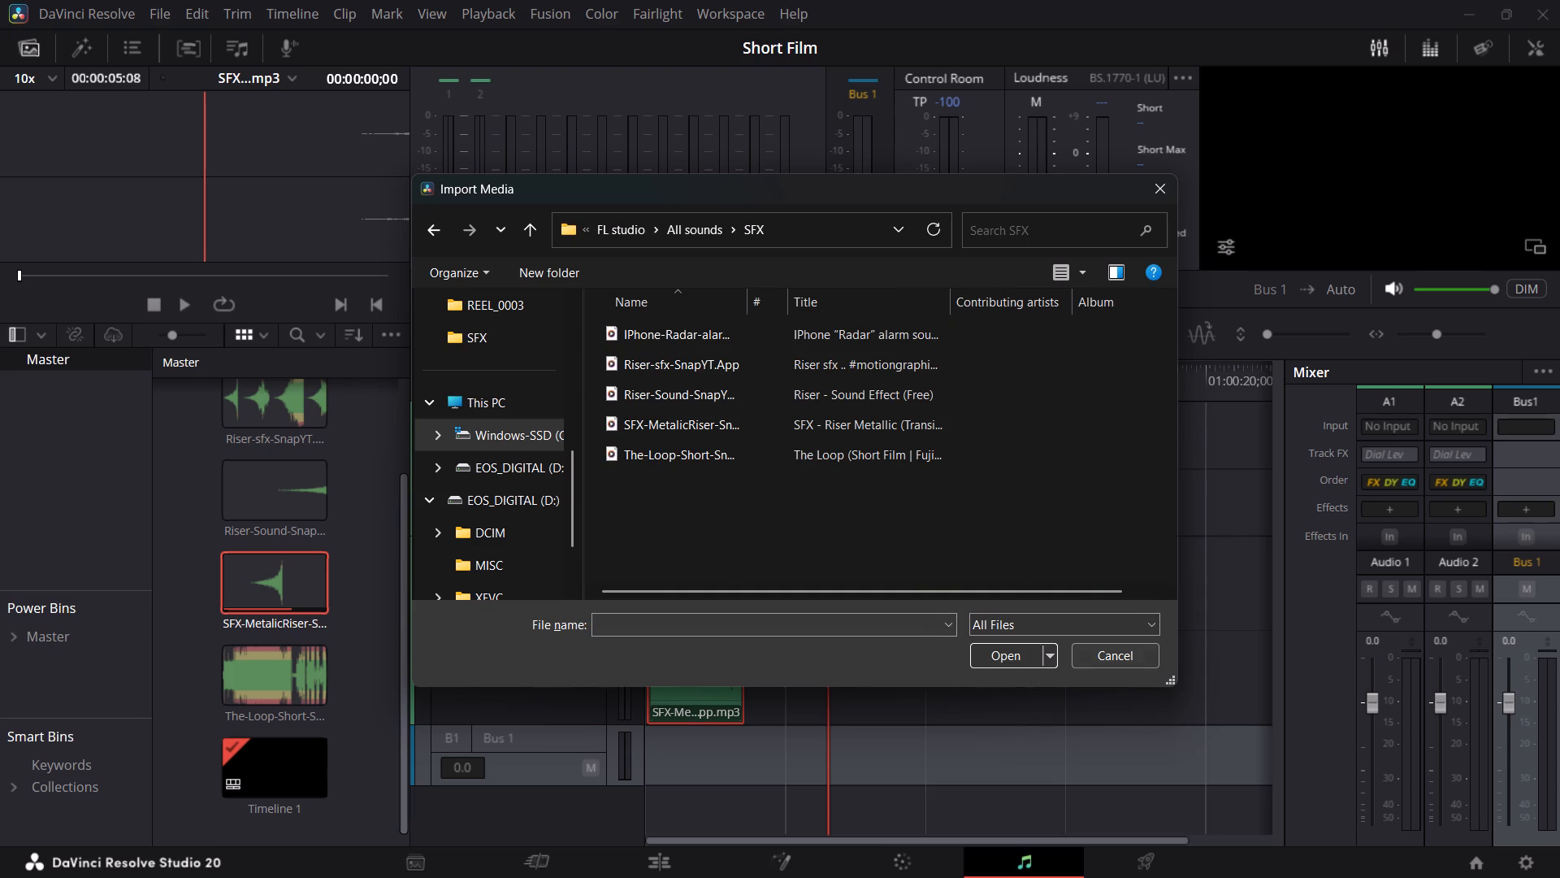
pyautogui.click(448, 238)
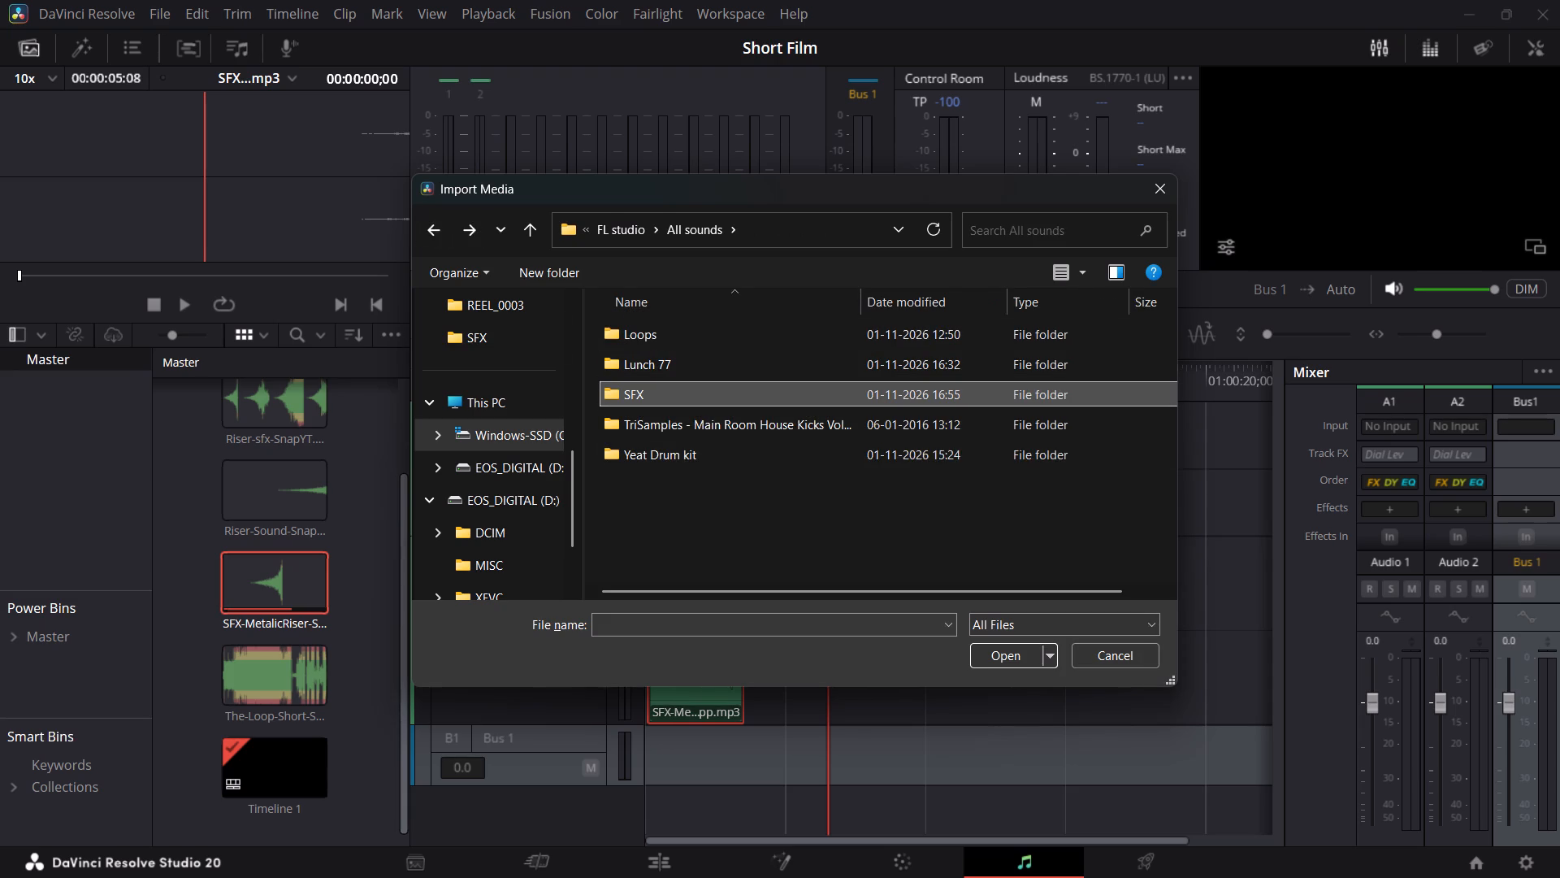
pyautogui.click(1161, 194)
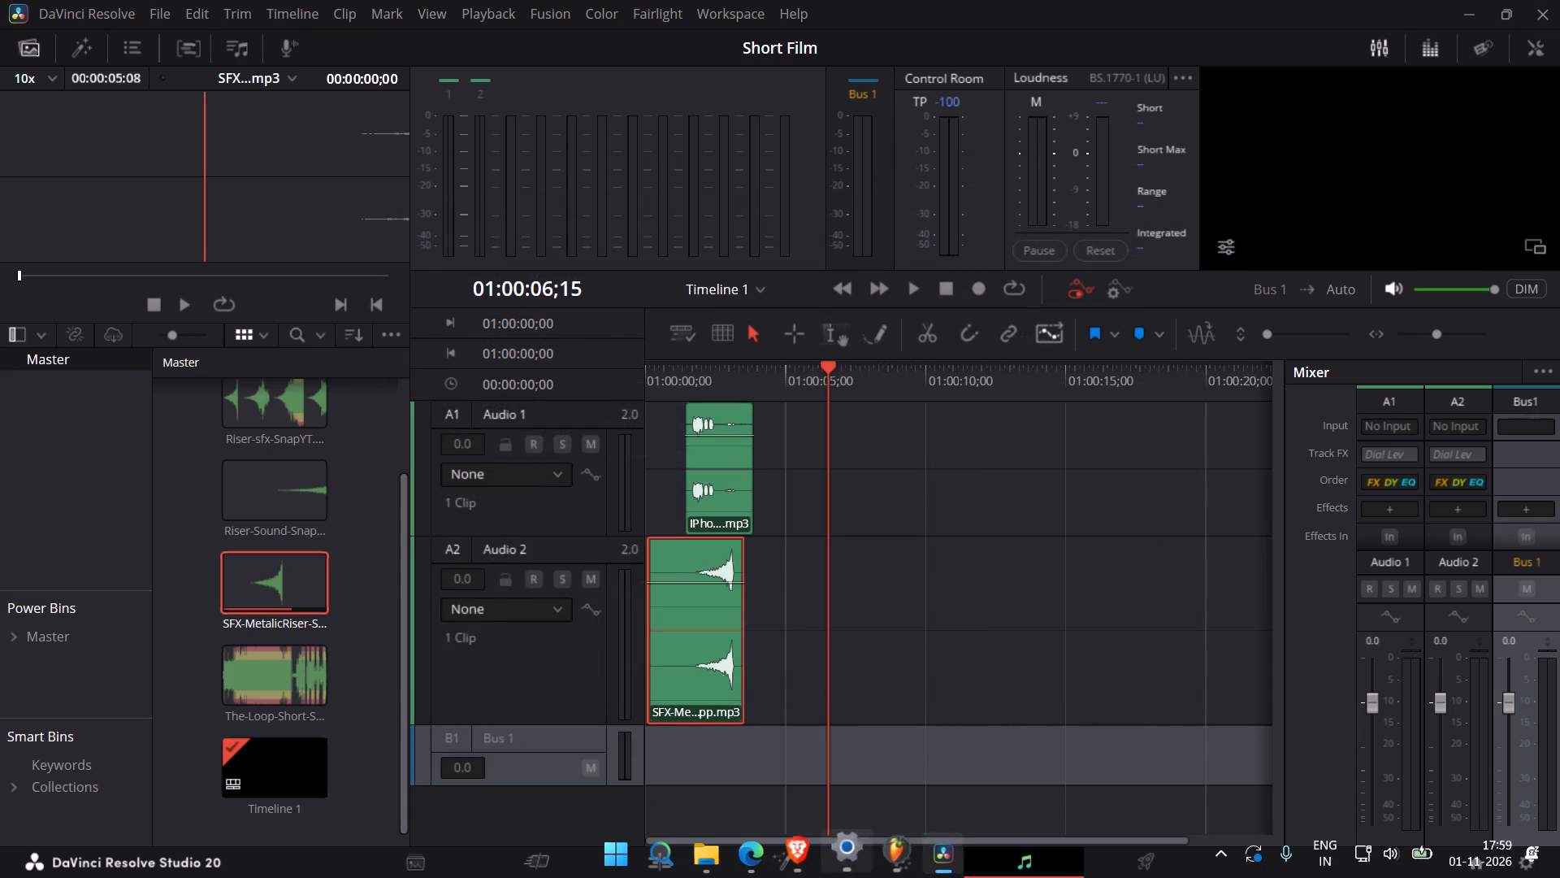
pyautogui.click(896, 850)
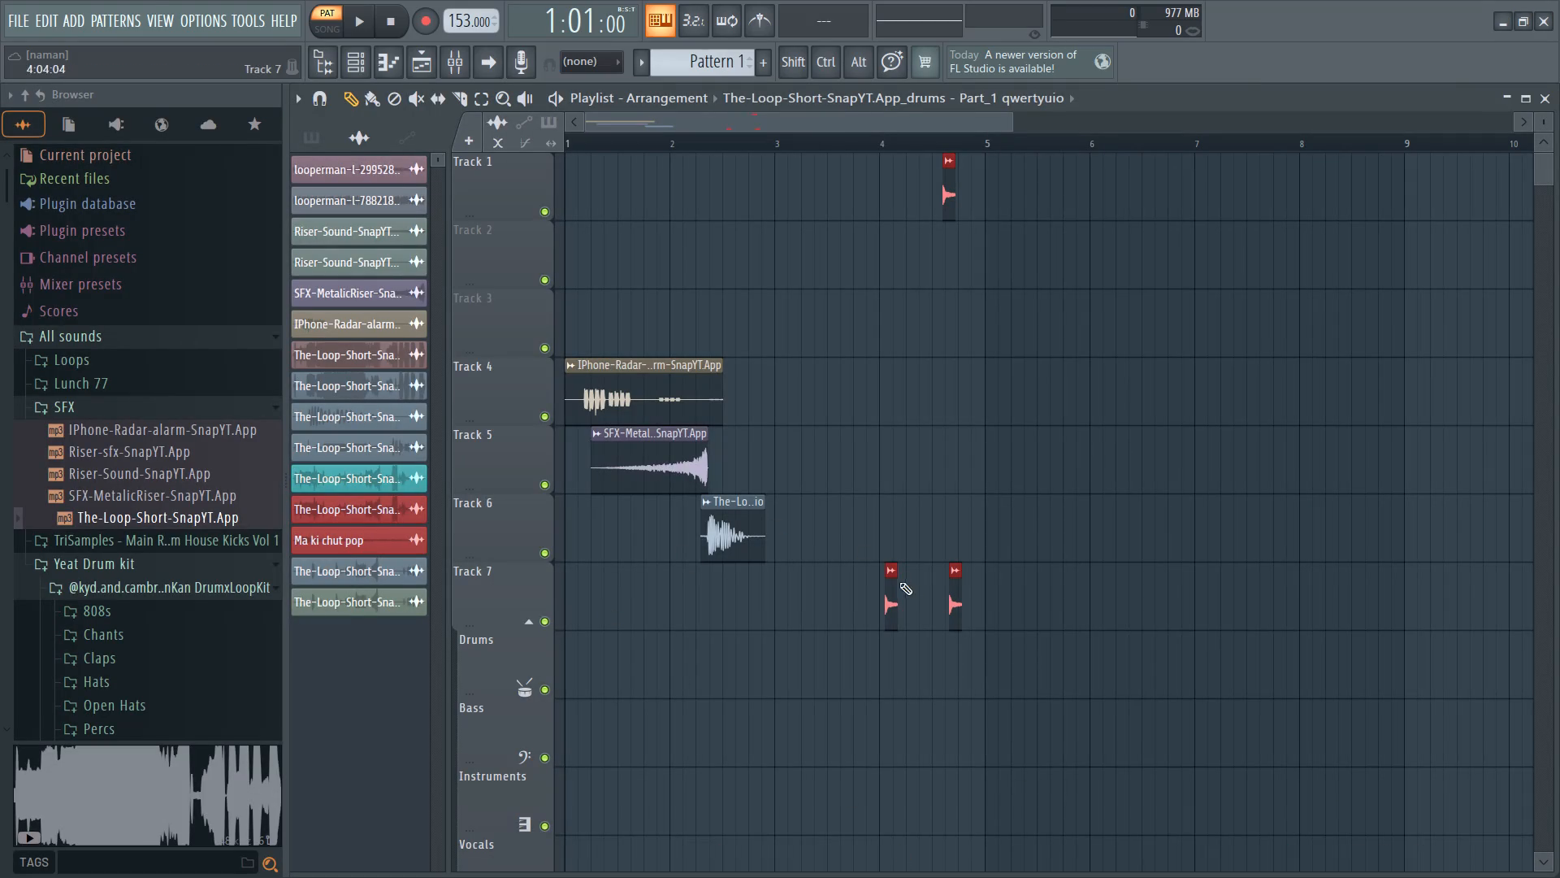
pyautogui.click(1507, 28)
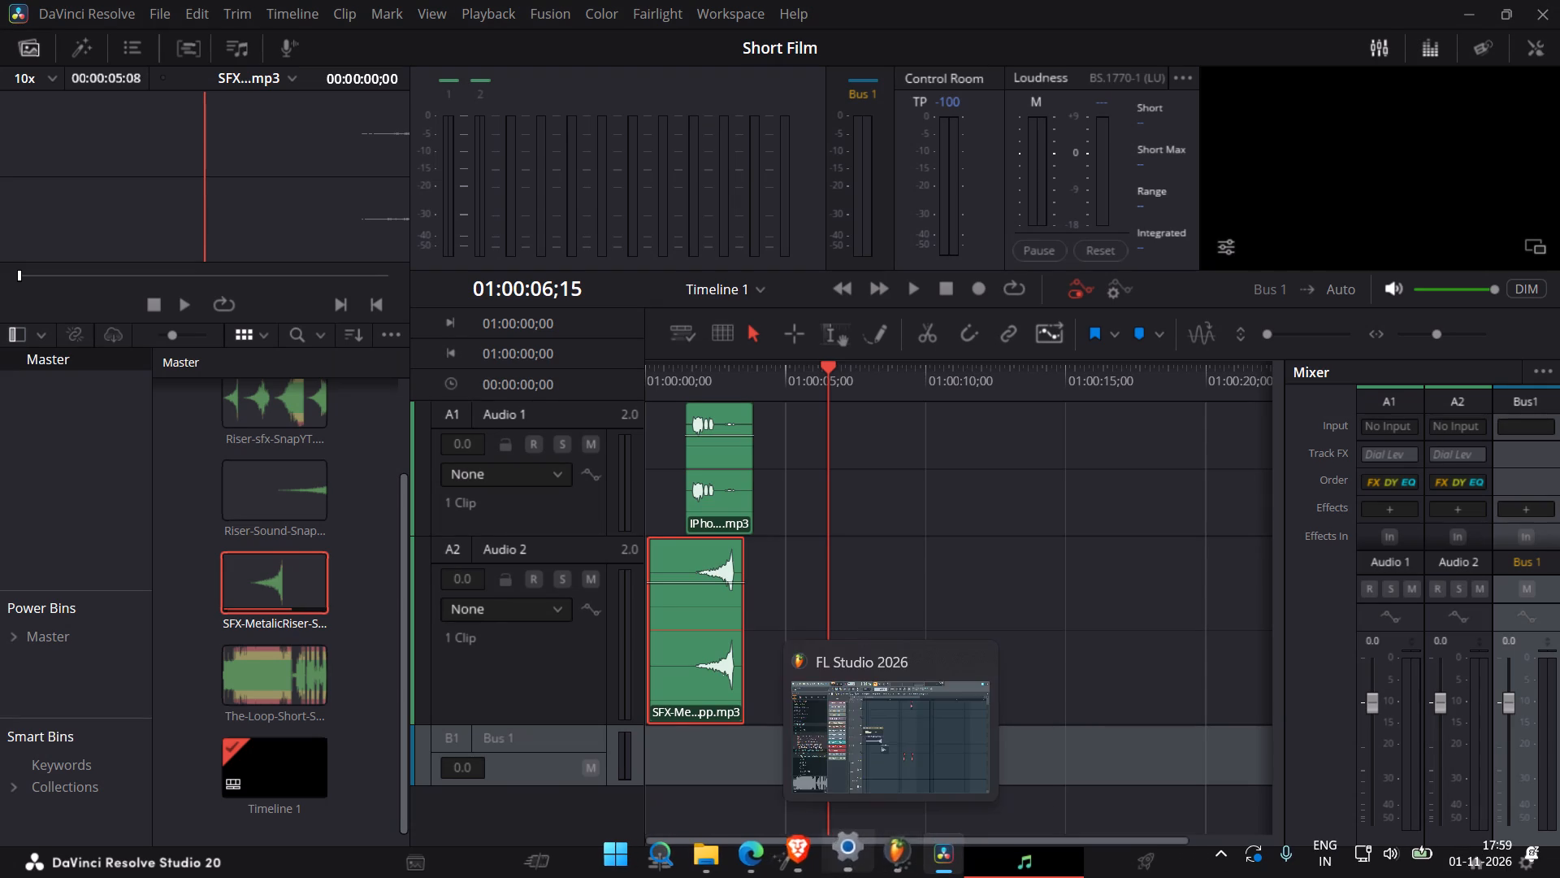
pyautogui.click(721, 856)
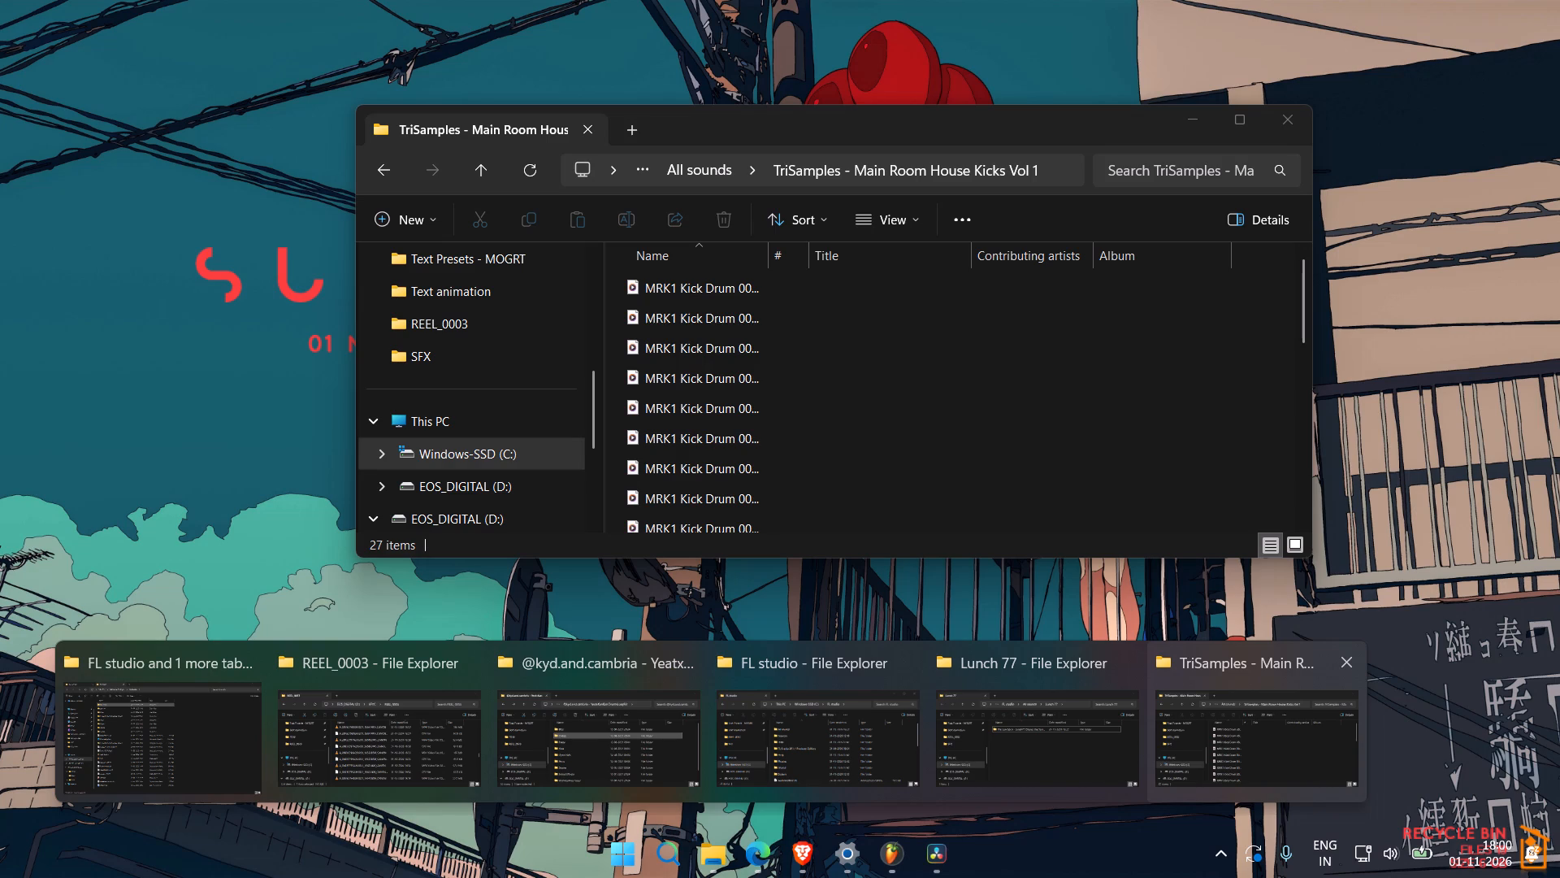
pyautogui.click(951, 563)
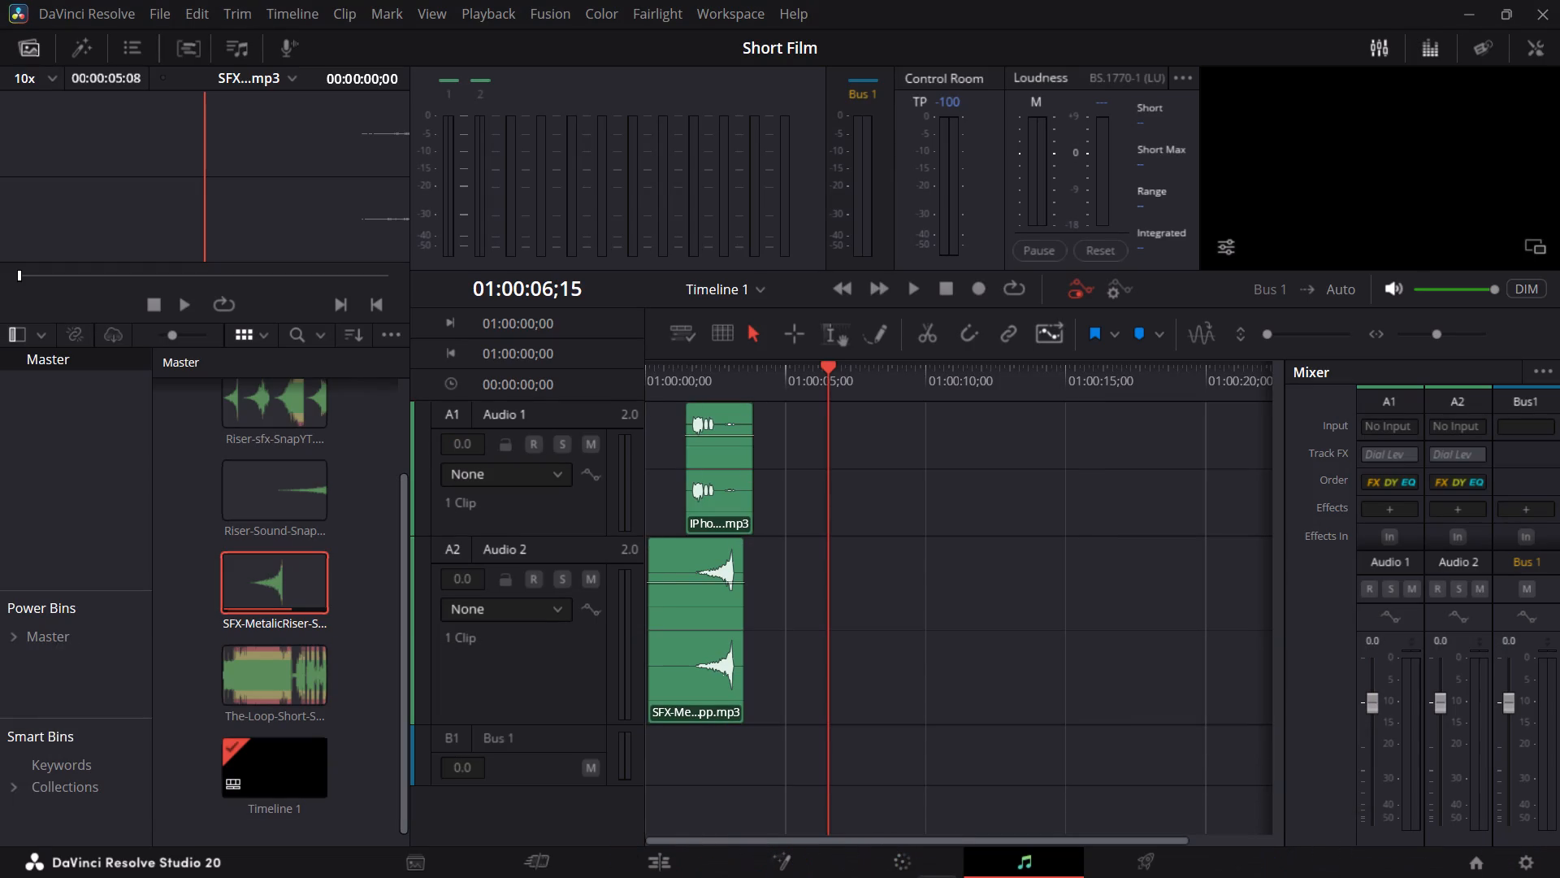
# Play the timeline from its start to hear the alarm and metallic riser clips together.
pyautogui.moveTo(763, 379); pyautogui.dragTo(621, 385)
pyautogui.press('space')
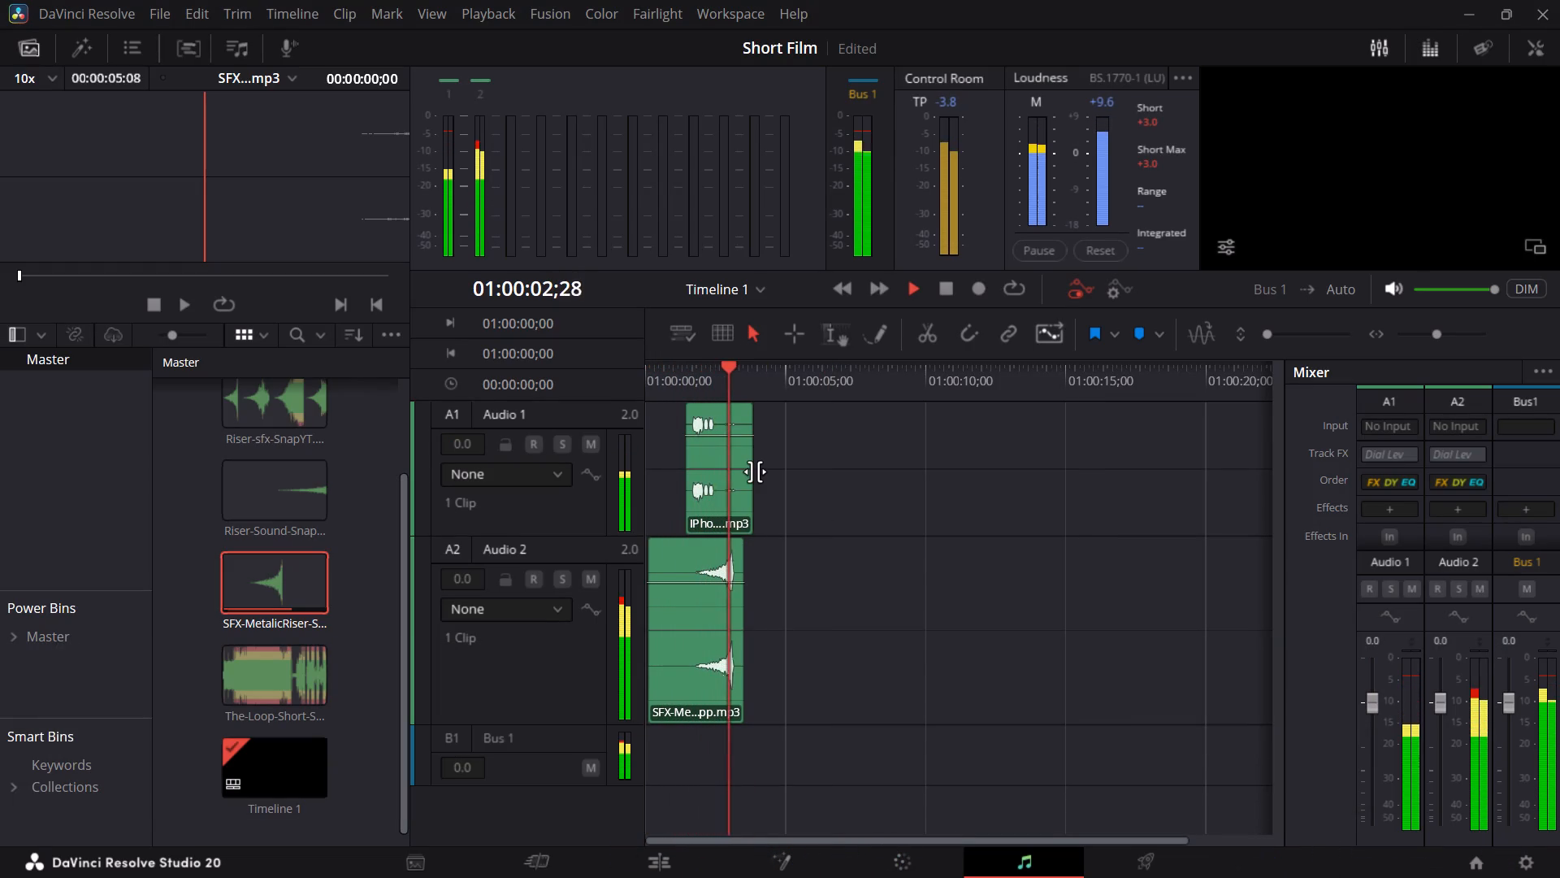
pyautogui.press('space')
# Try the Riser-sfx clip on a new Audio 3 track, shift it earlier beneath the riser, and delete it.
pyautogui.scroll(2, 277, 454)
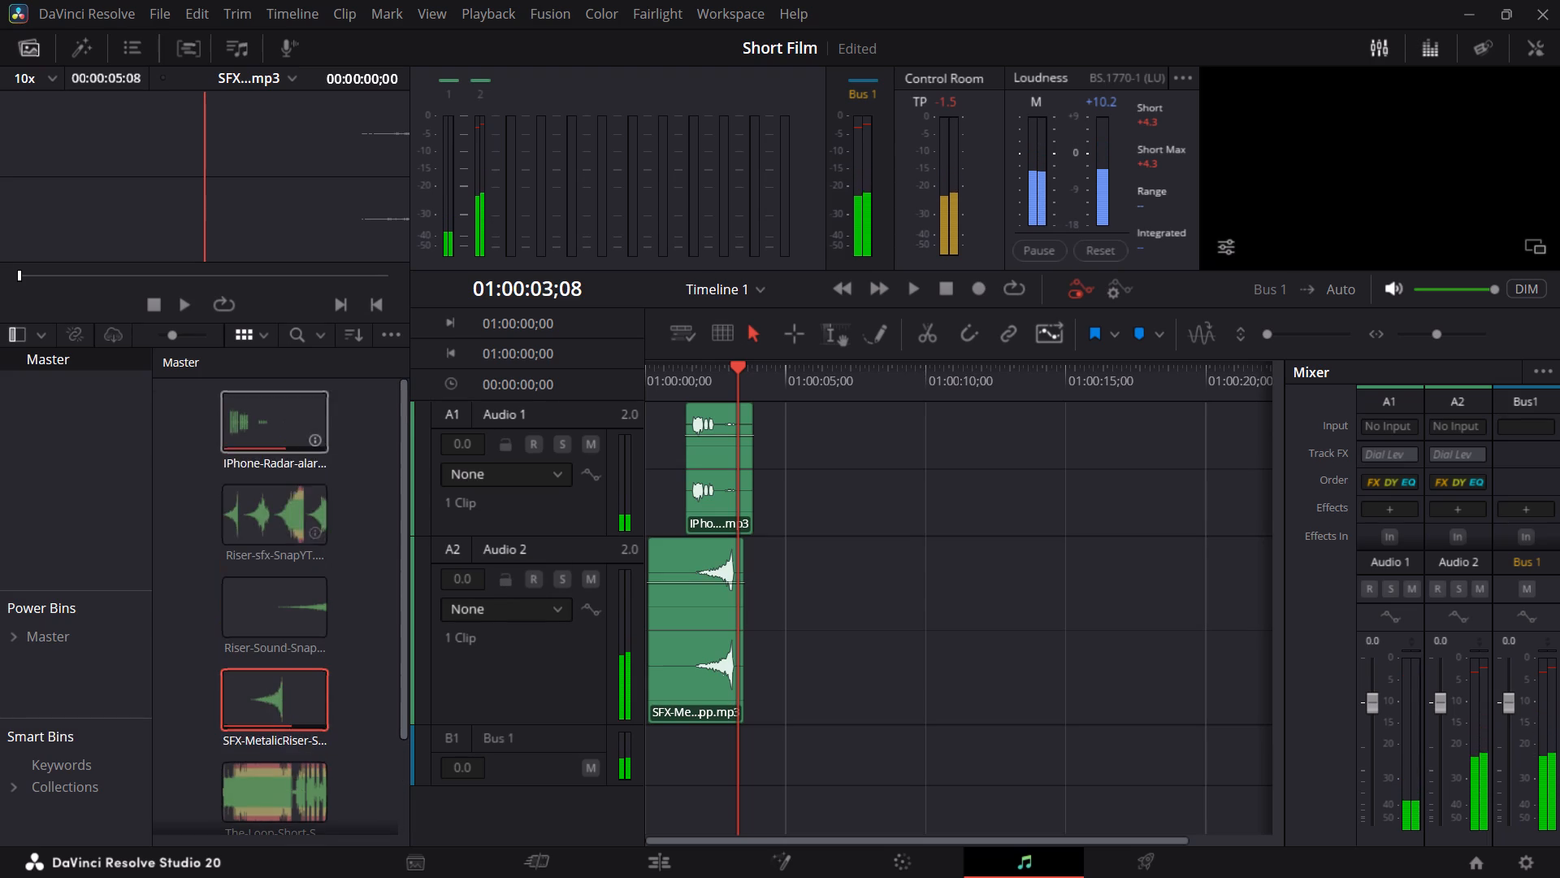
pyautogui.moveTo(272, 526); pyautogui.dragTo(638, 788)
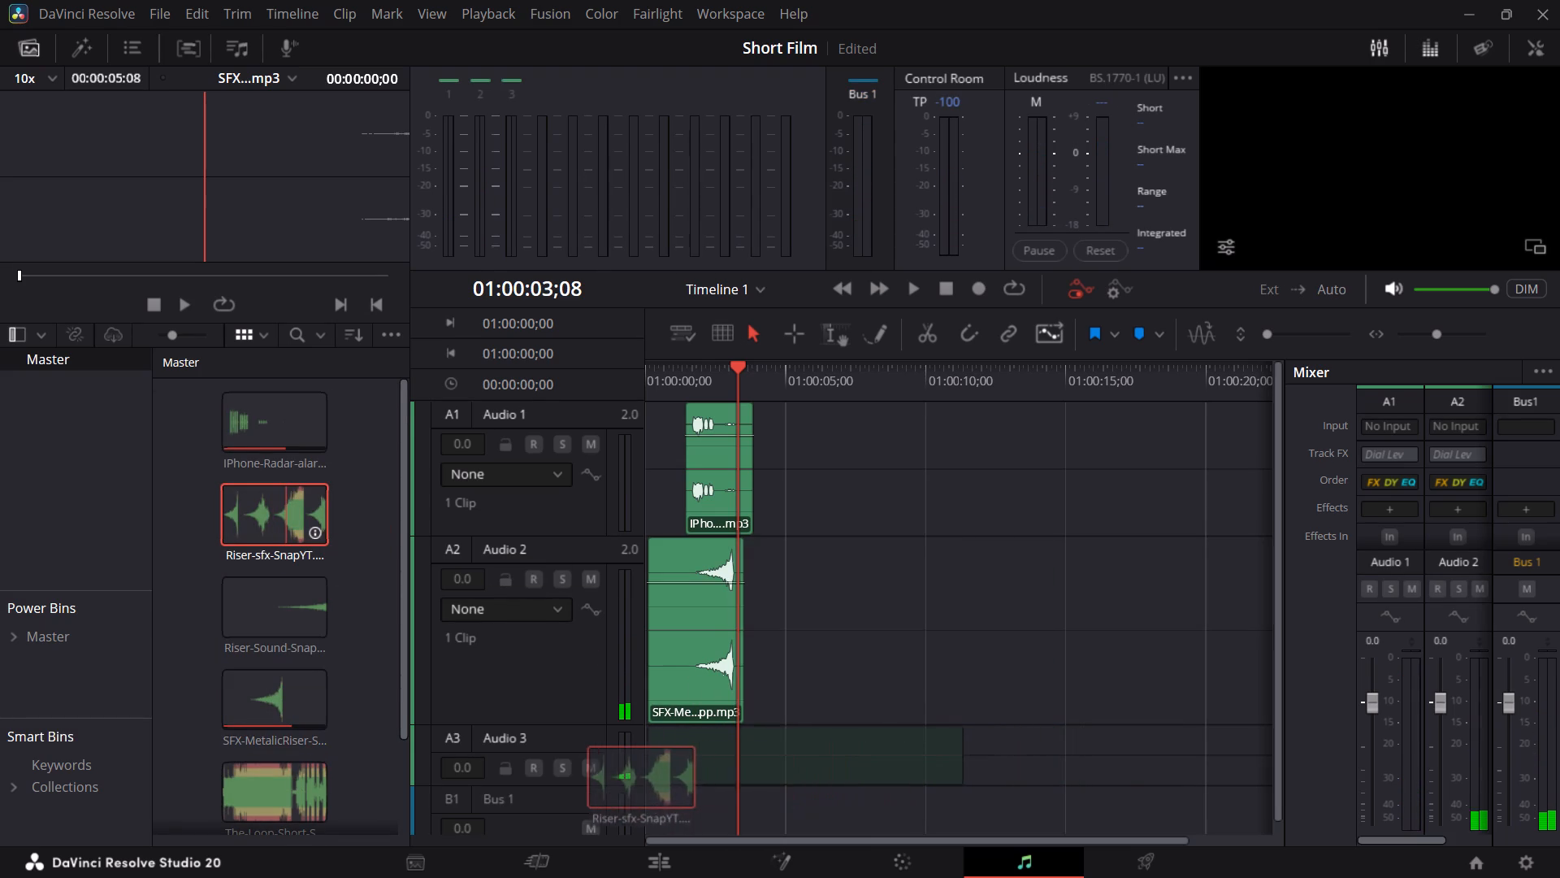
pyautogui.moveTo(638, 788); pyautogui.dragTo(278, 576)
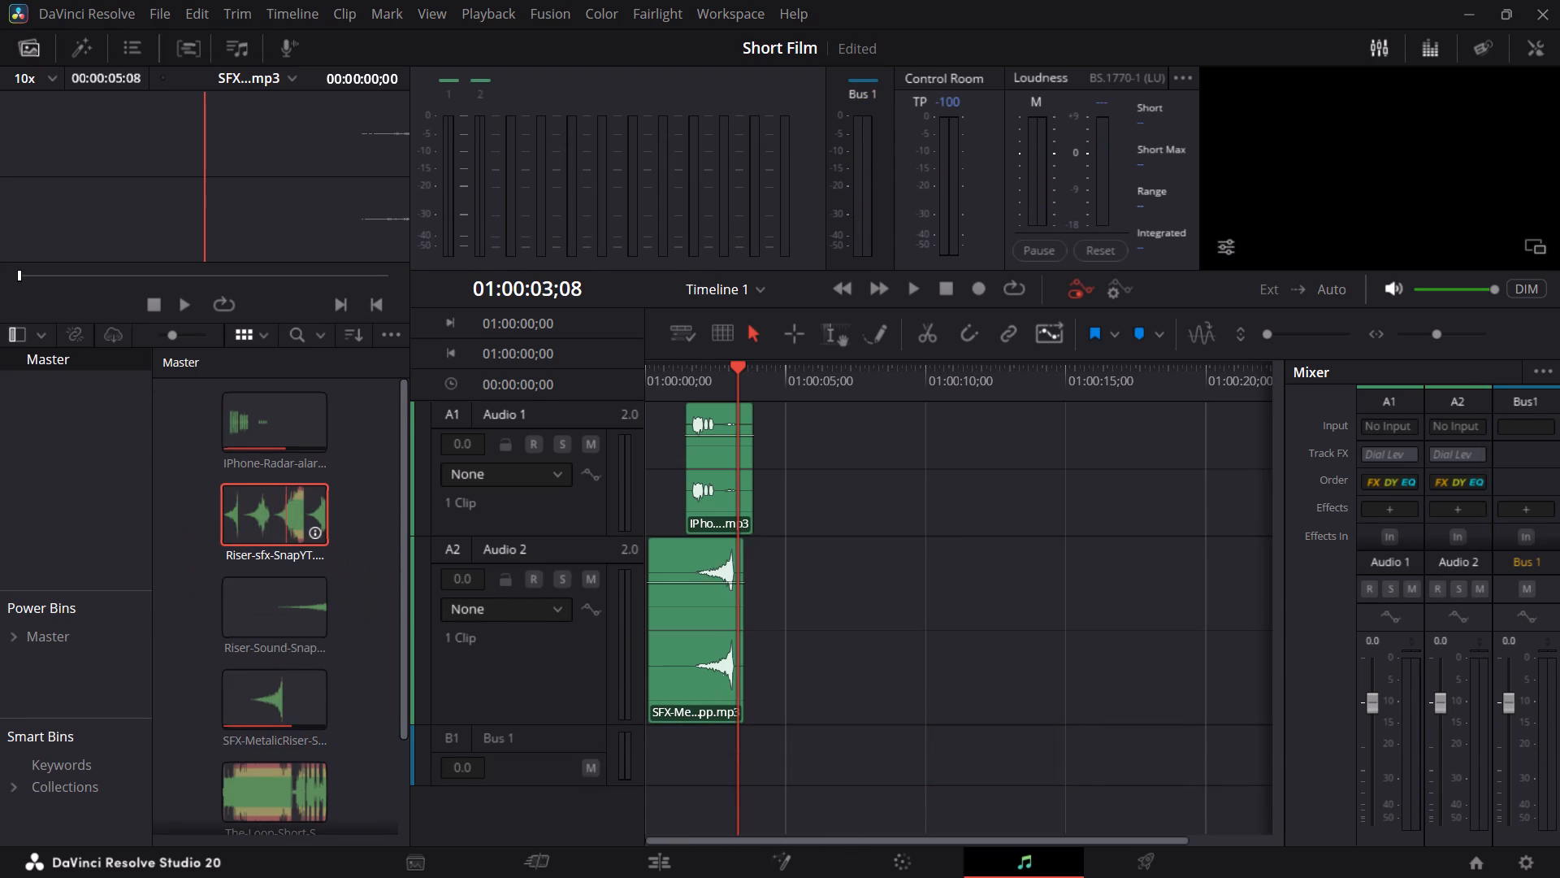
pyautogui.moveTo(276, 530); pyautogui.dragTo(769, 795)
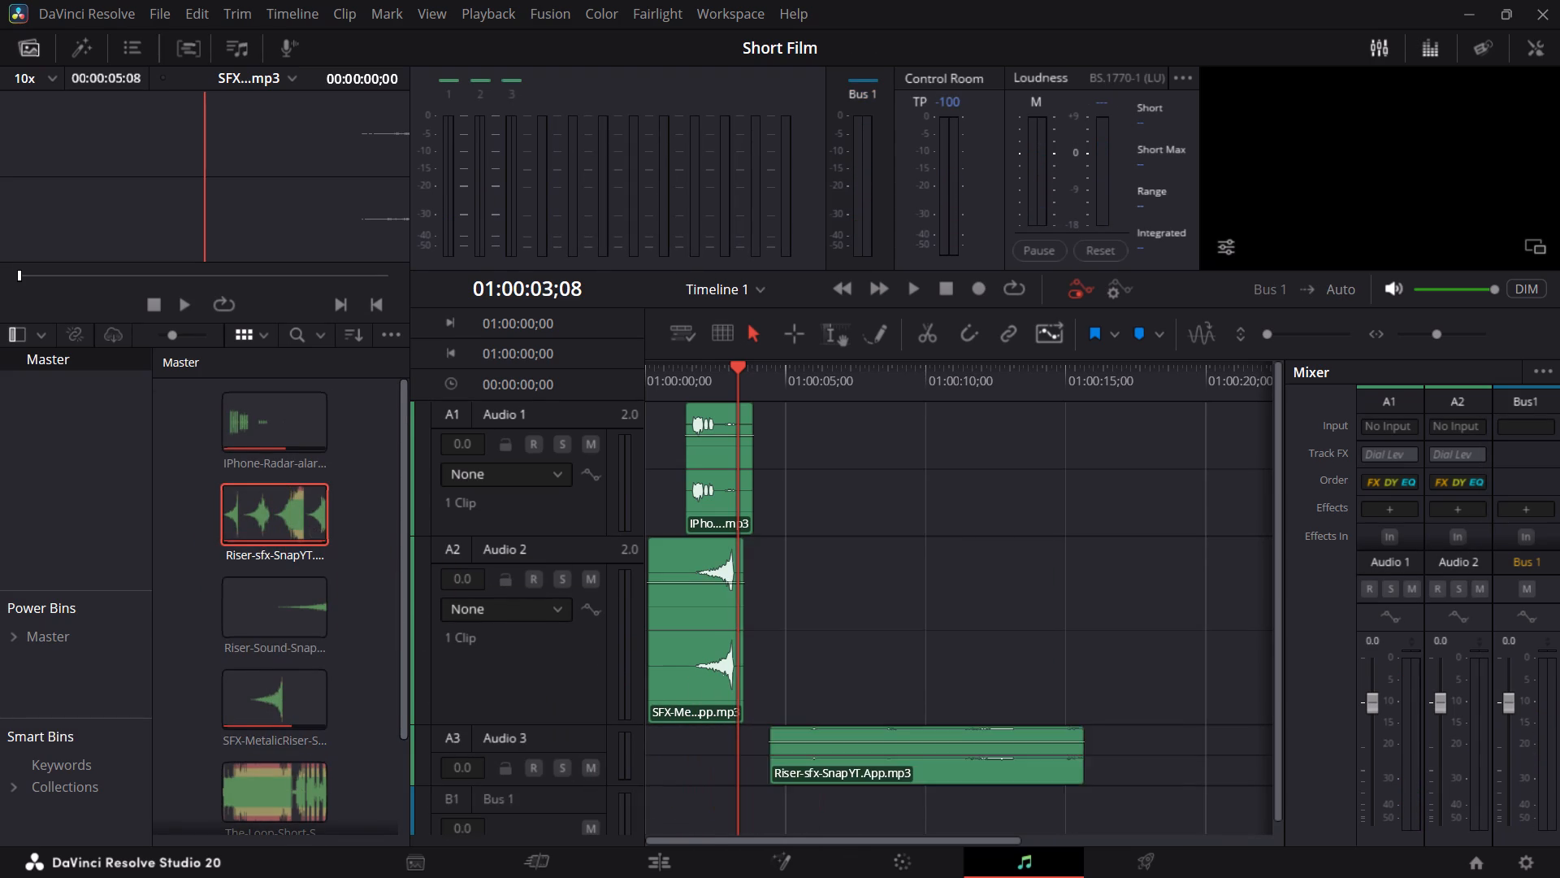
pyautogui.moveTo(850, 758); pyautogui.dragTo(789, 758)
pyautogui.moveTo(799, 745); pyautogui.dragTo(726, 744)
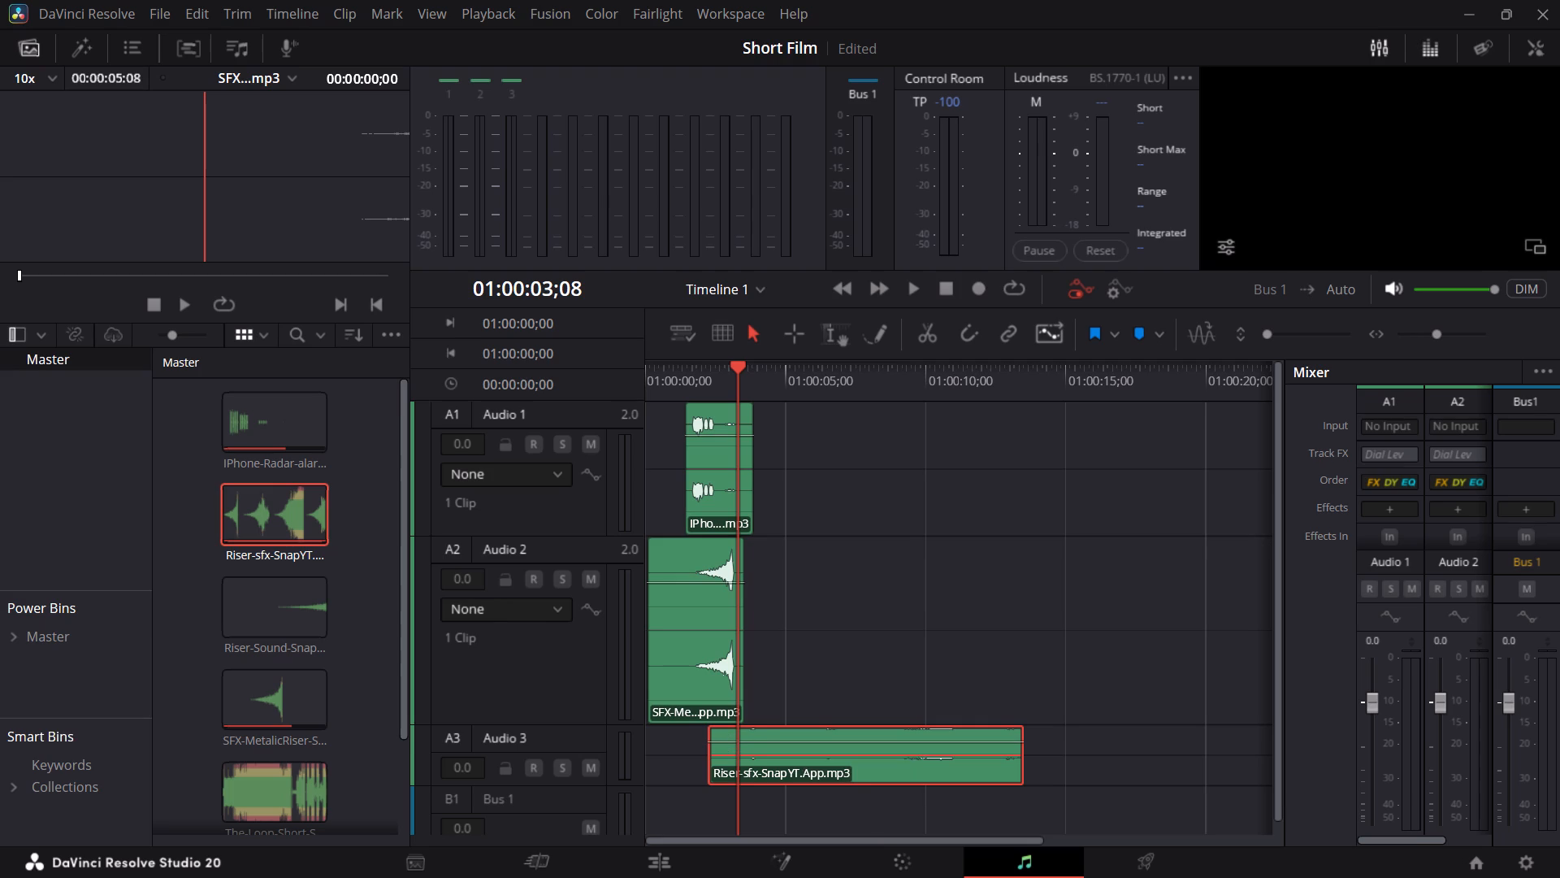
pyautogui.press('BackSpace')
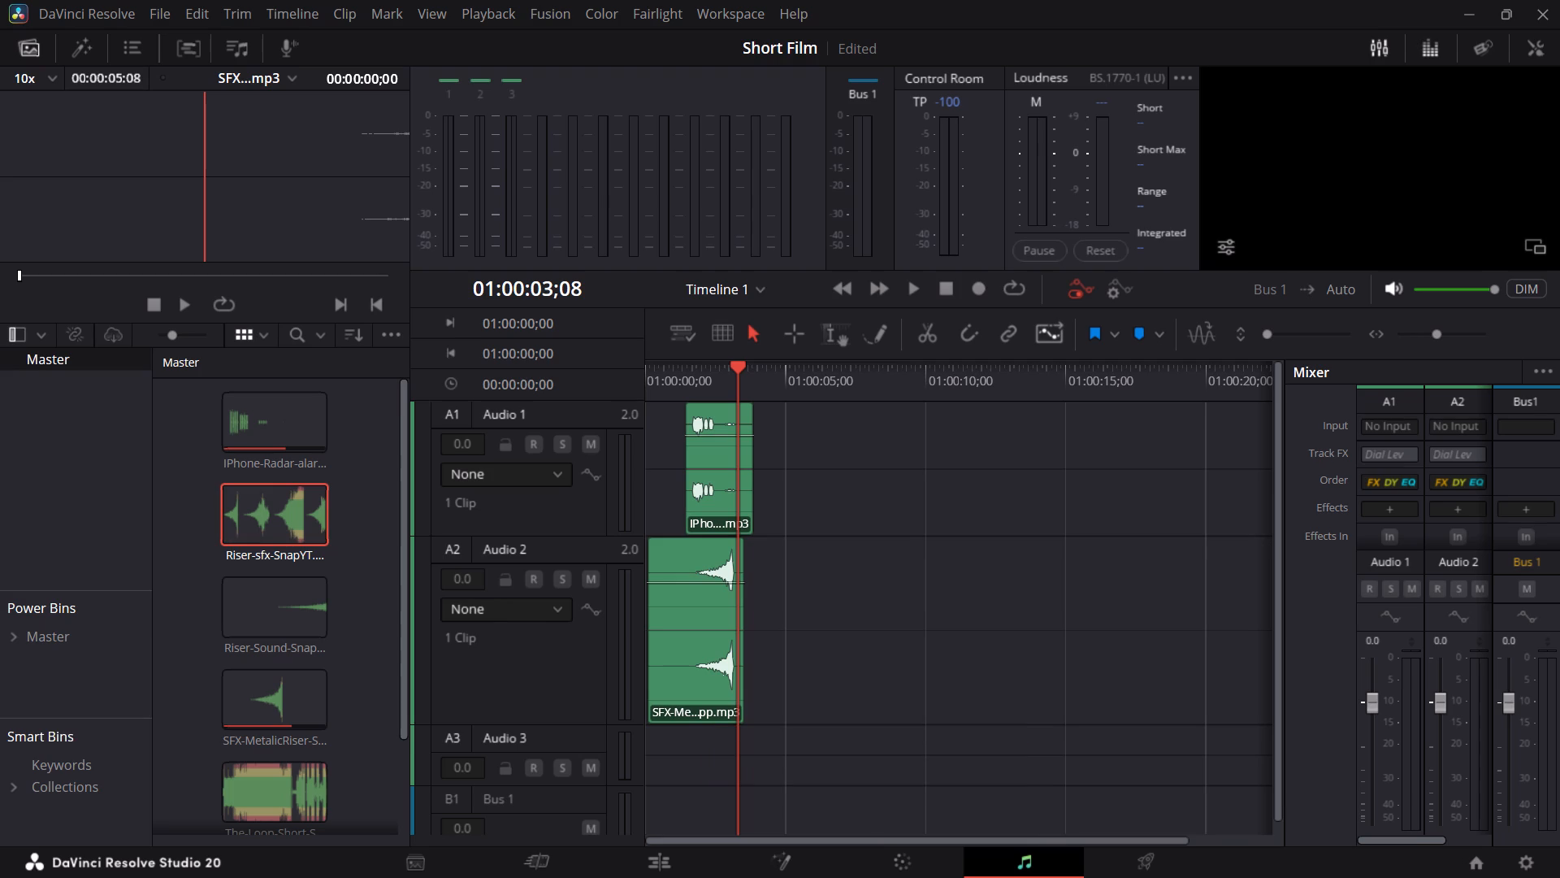
# Place The-Loop-Short clip on Audio 3 at the timeline's start and enlarge the track to show its waveform.
pyautogui.moveTo(280, 781); pyautogui.dragTo(796, 767)
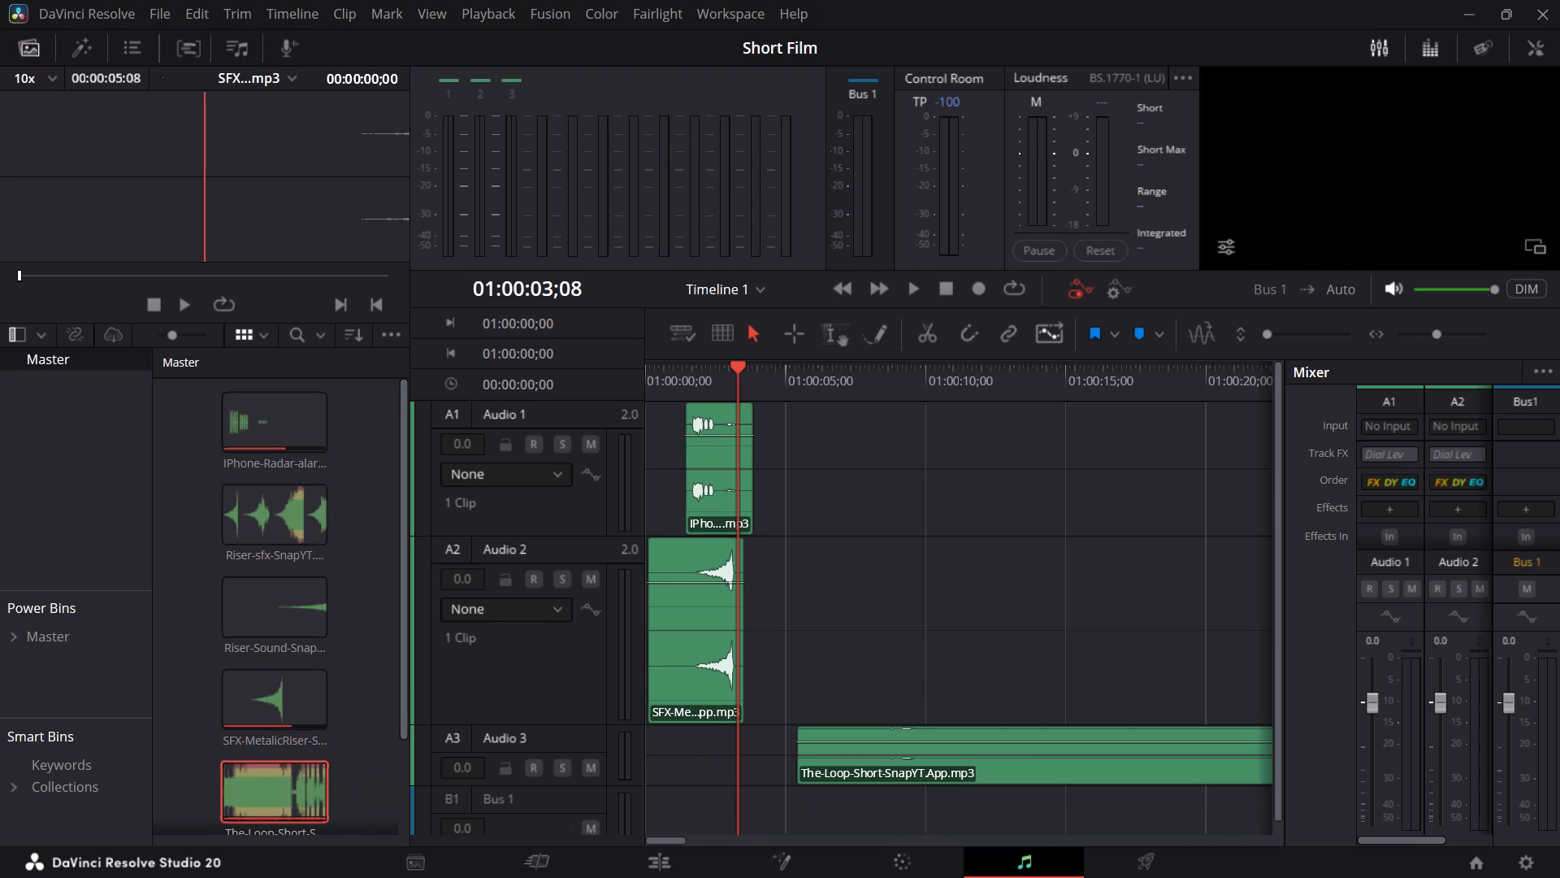
pyautogui.moveTo(986, 771); pyautogui.dragTo(797, 769)
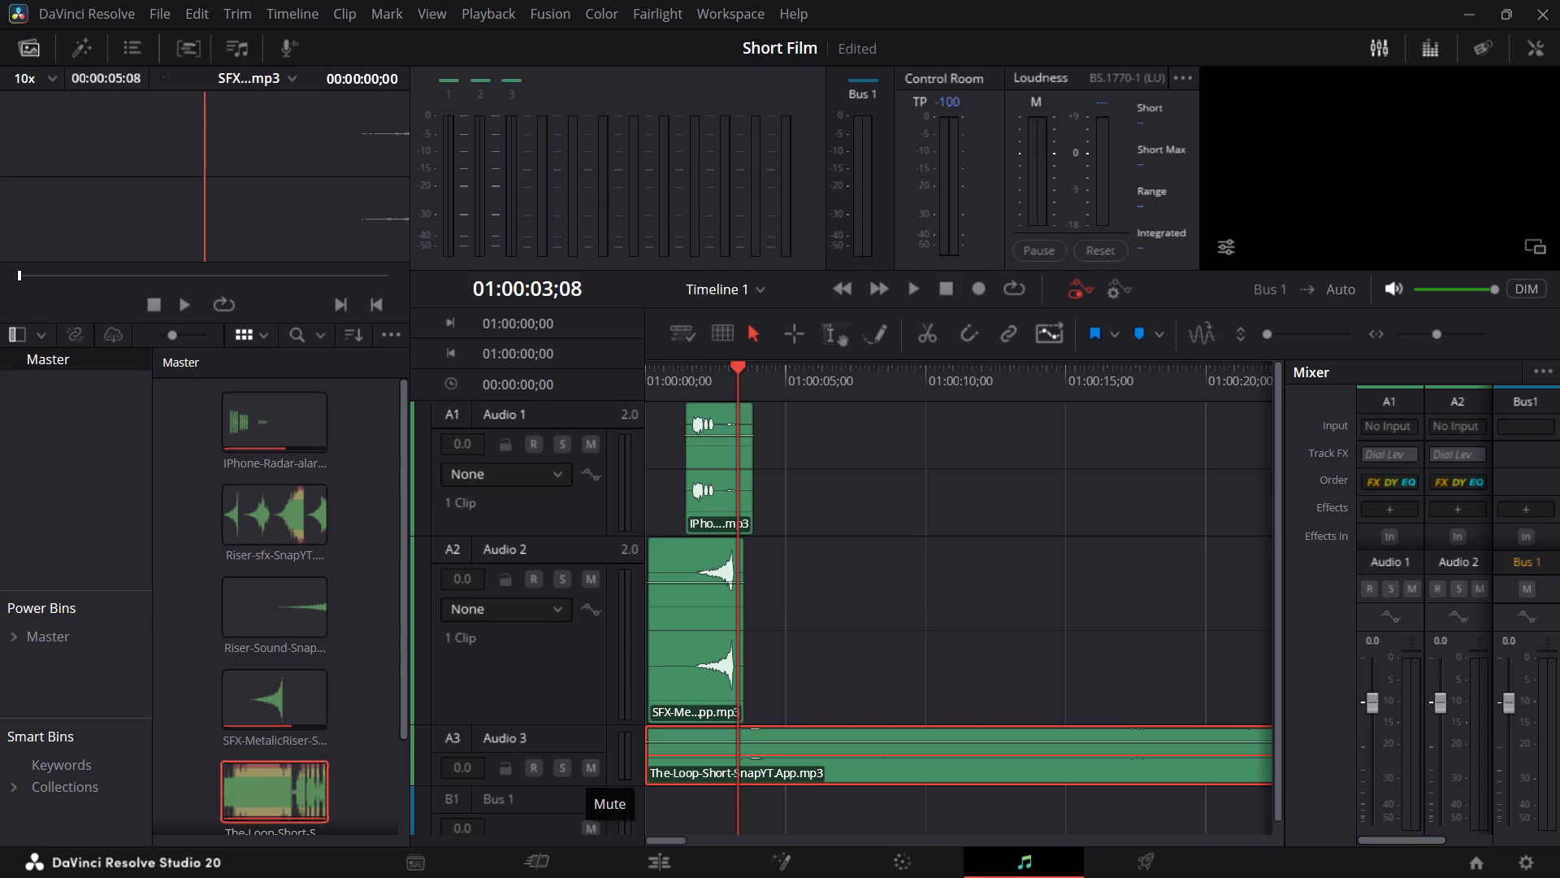
pyautogui.moveTo(837, 764); pyautogui.dragTo(815, 765)
pyautogui.moveTo(557, 786); pyautogui.dragTo(540, 863)
# Play all three tracks from near the timeline's start and lower the monitoring volume during playback.
pyautogui.click(732, 362)
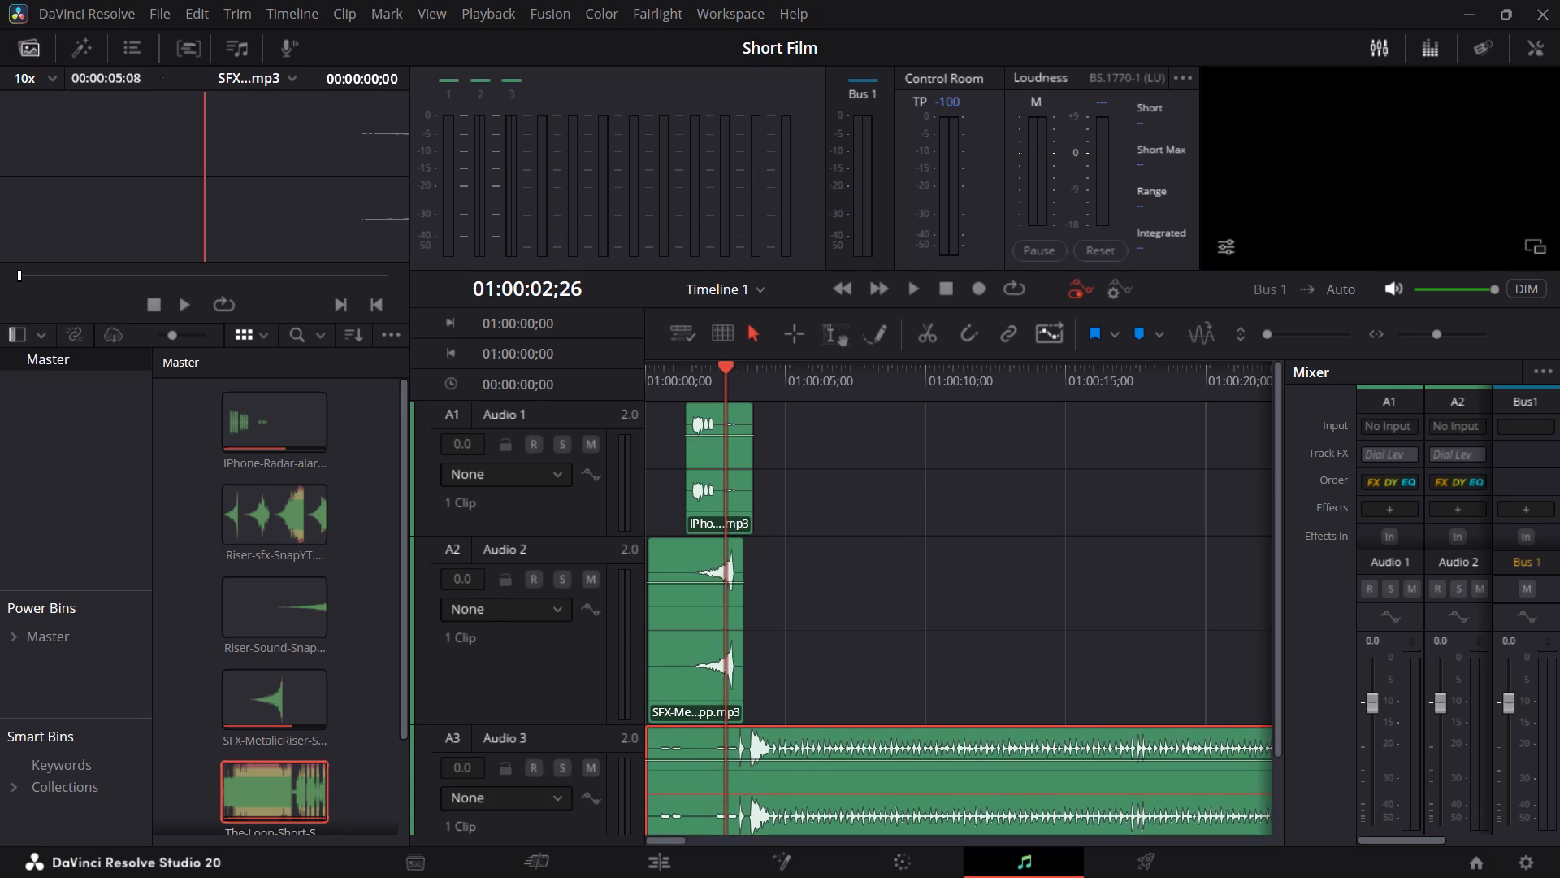
pyautogui.moveTo(712, 372); pyautogui.dragTo(656, 385)
pyautogui.press('space')
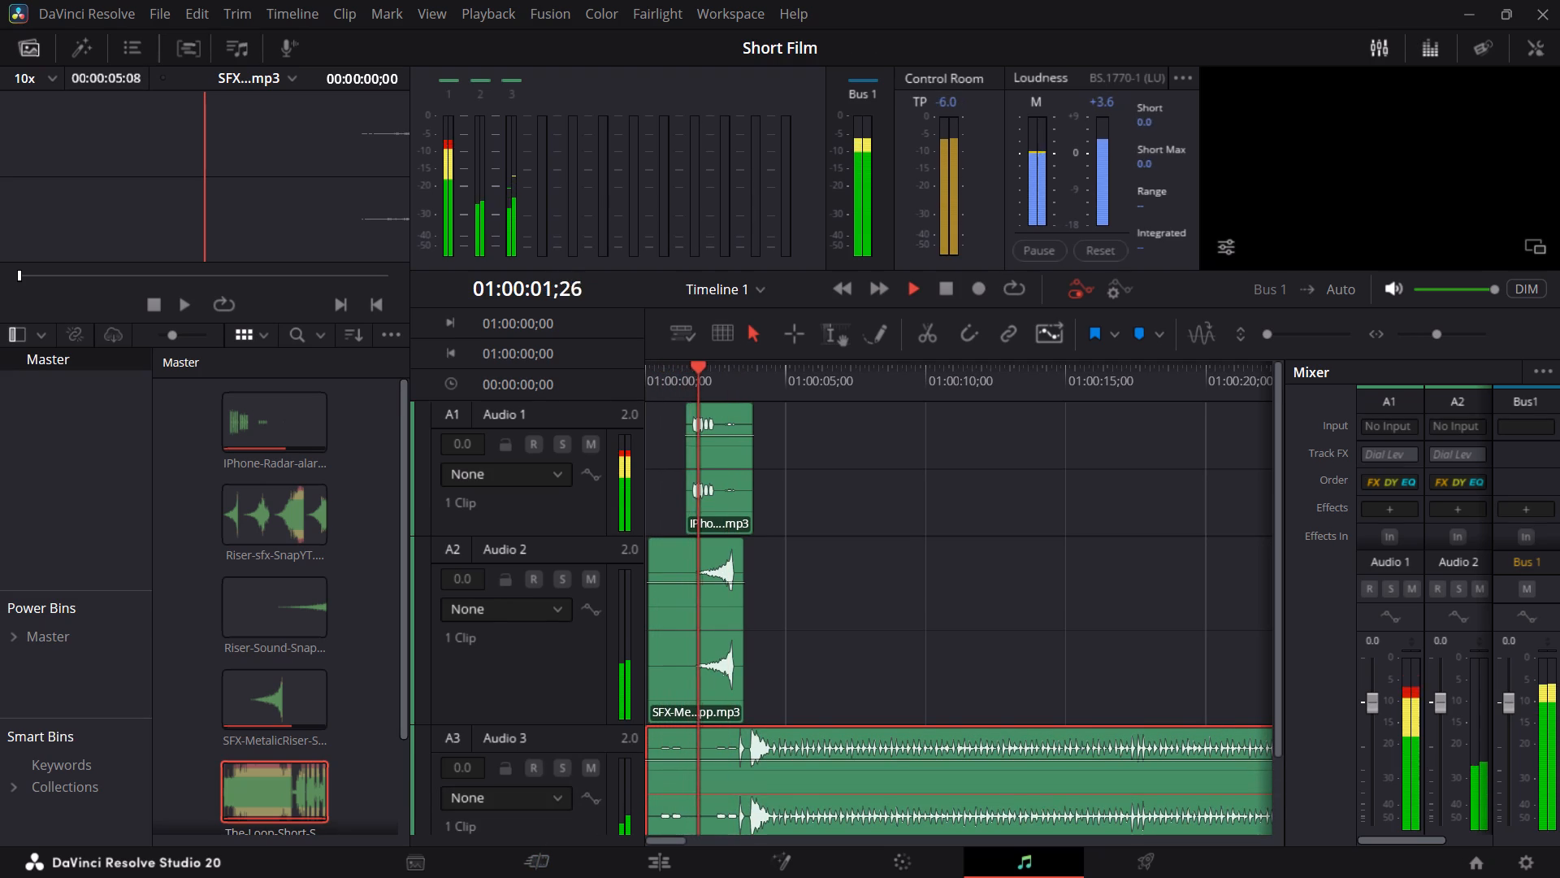
pyautogui.moveTo(1480, 287); pyautogui.dragTo(1471, 287)
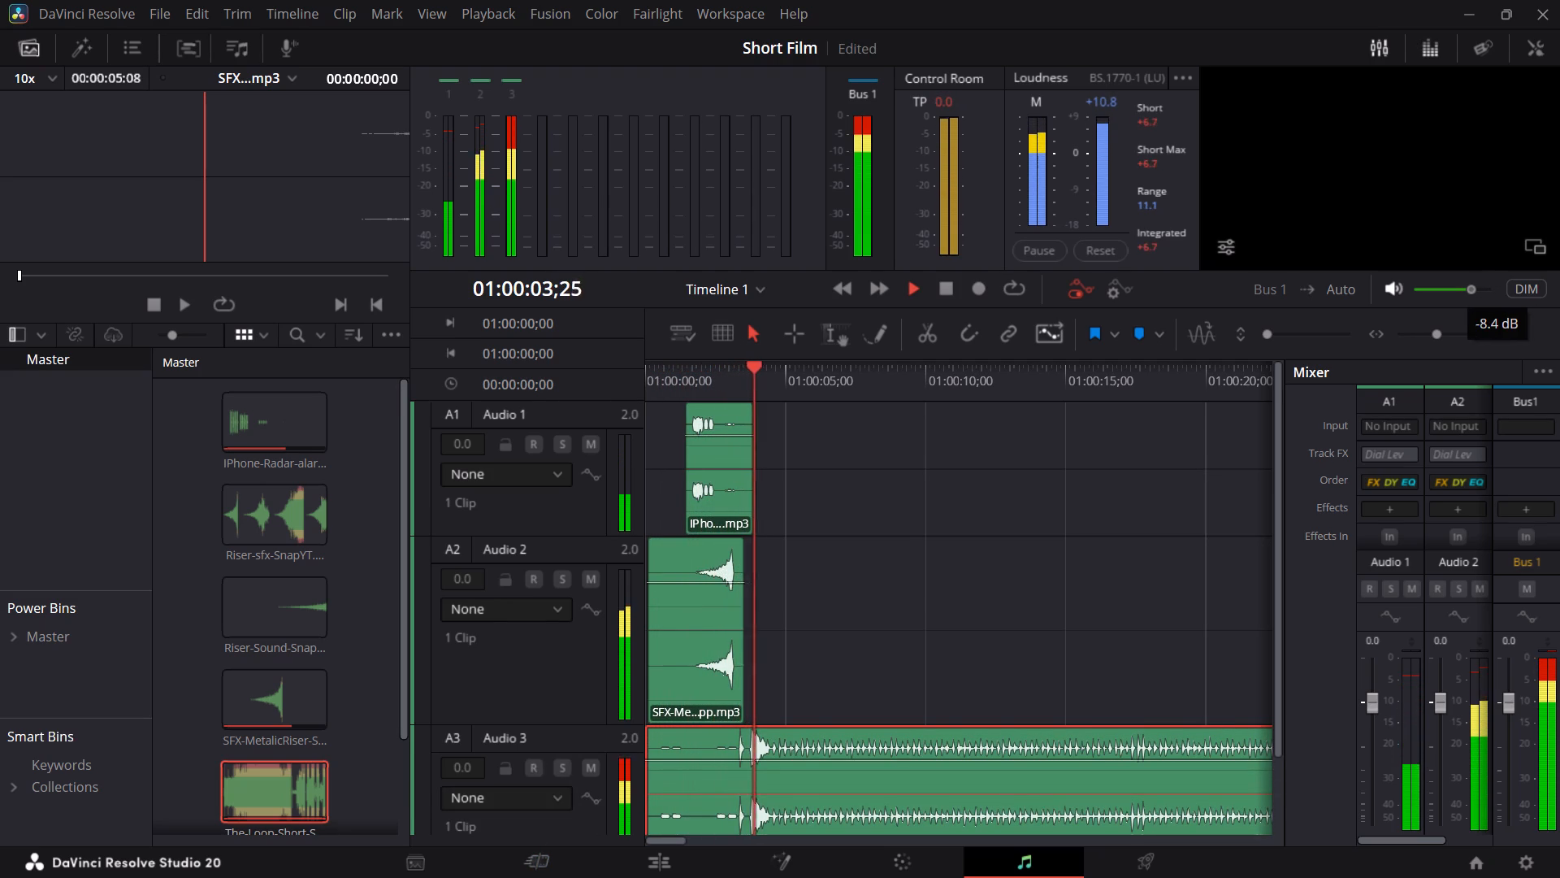
pyautogui.moveTo(1471, 287); pyautogui.dragTo(1467, 284)
pyautogui.press('space')
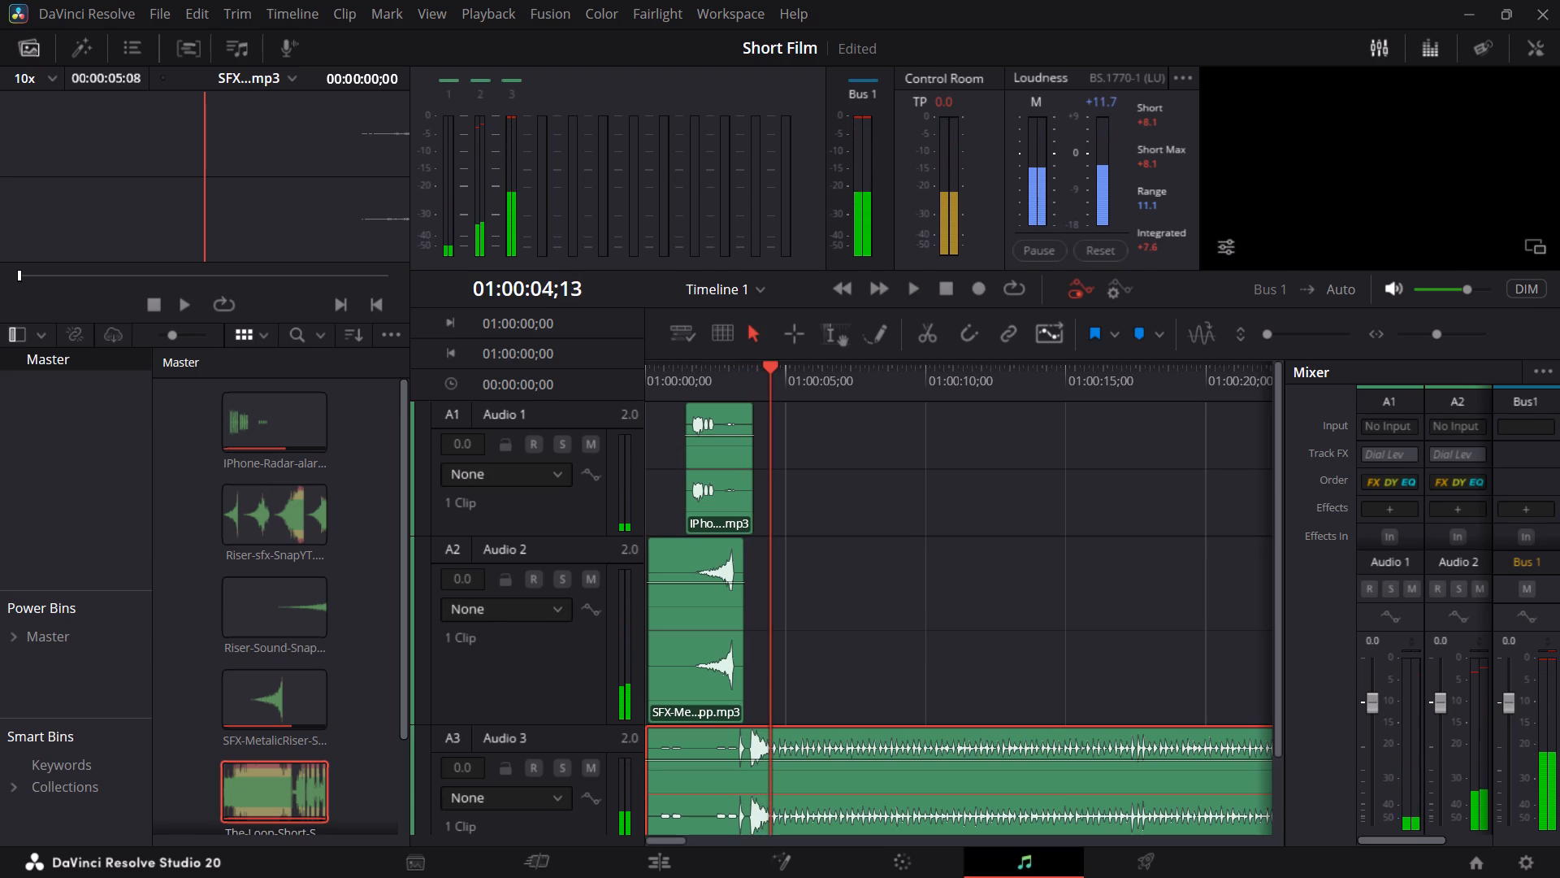
# Mute the Audio 1 and Audio 2 tracks and play the loop clip on Audio 3 by itself.
pyautogui.click(583, 577)
pyautogui.moveTo(755, 367); pyautogui.dragTo(671, 383)
pyautogui.click(591, 440)
pyautogui.press('space')
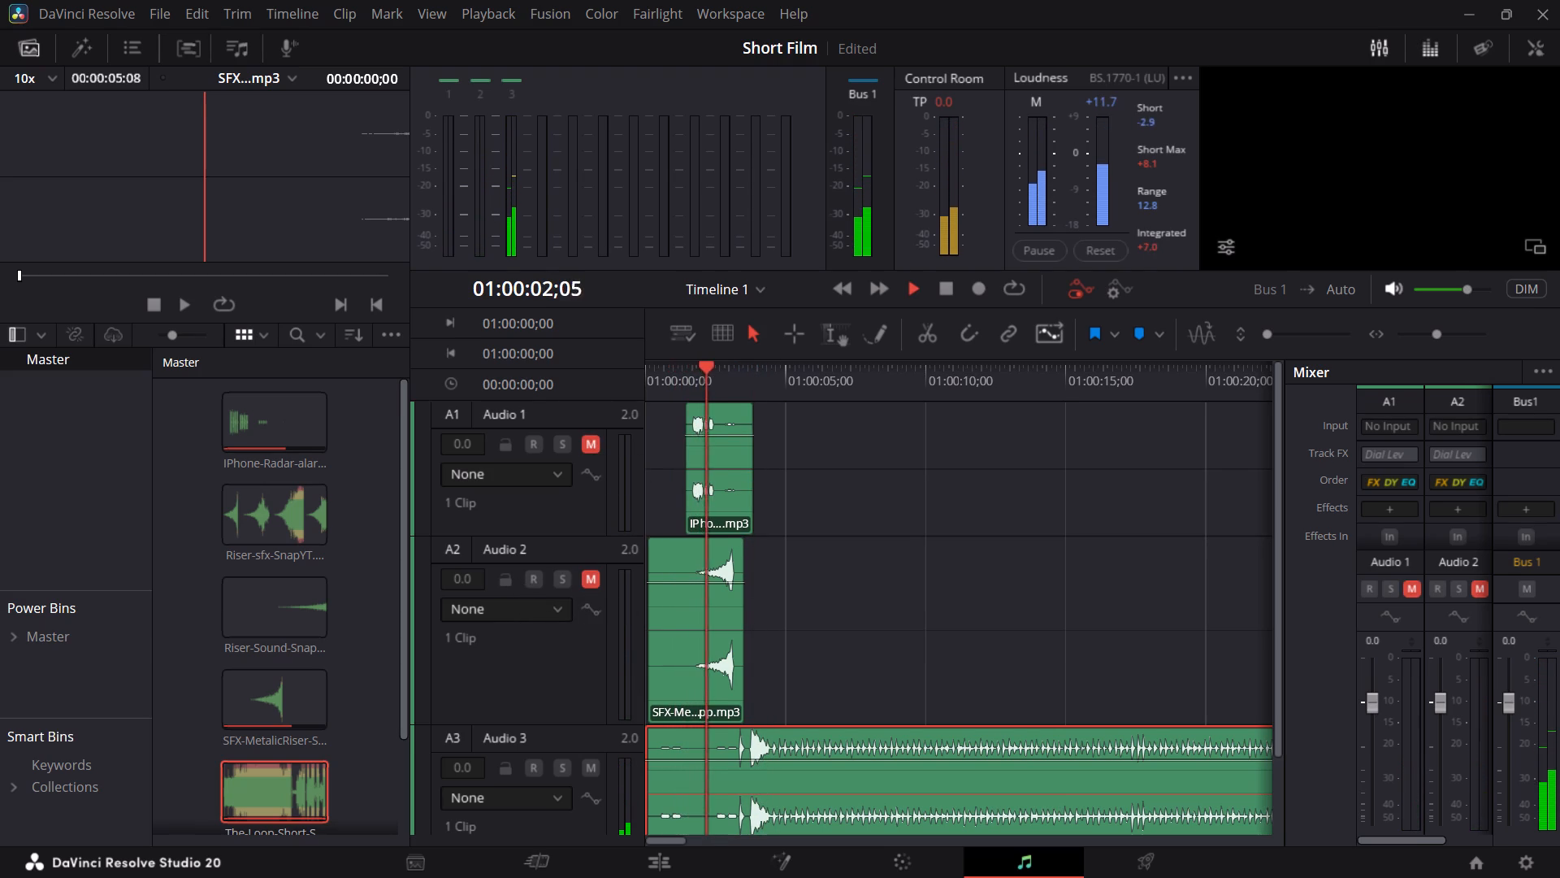
pyautogui.press('space')
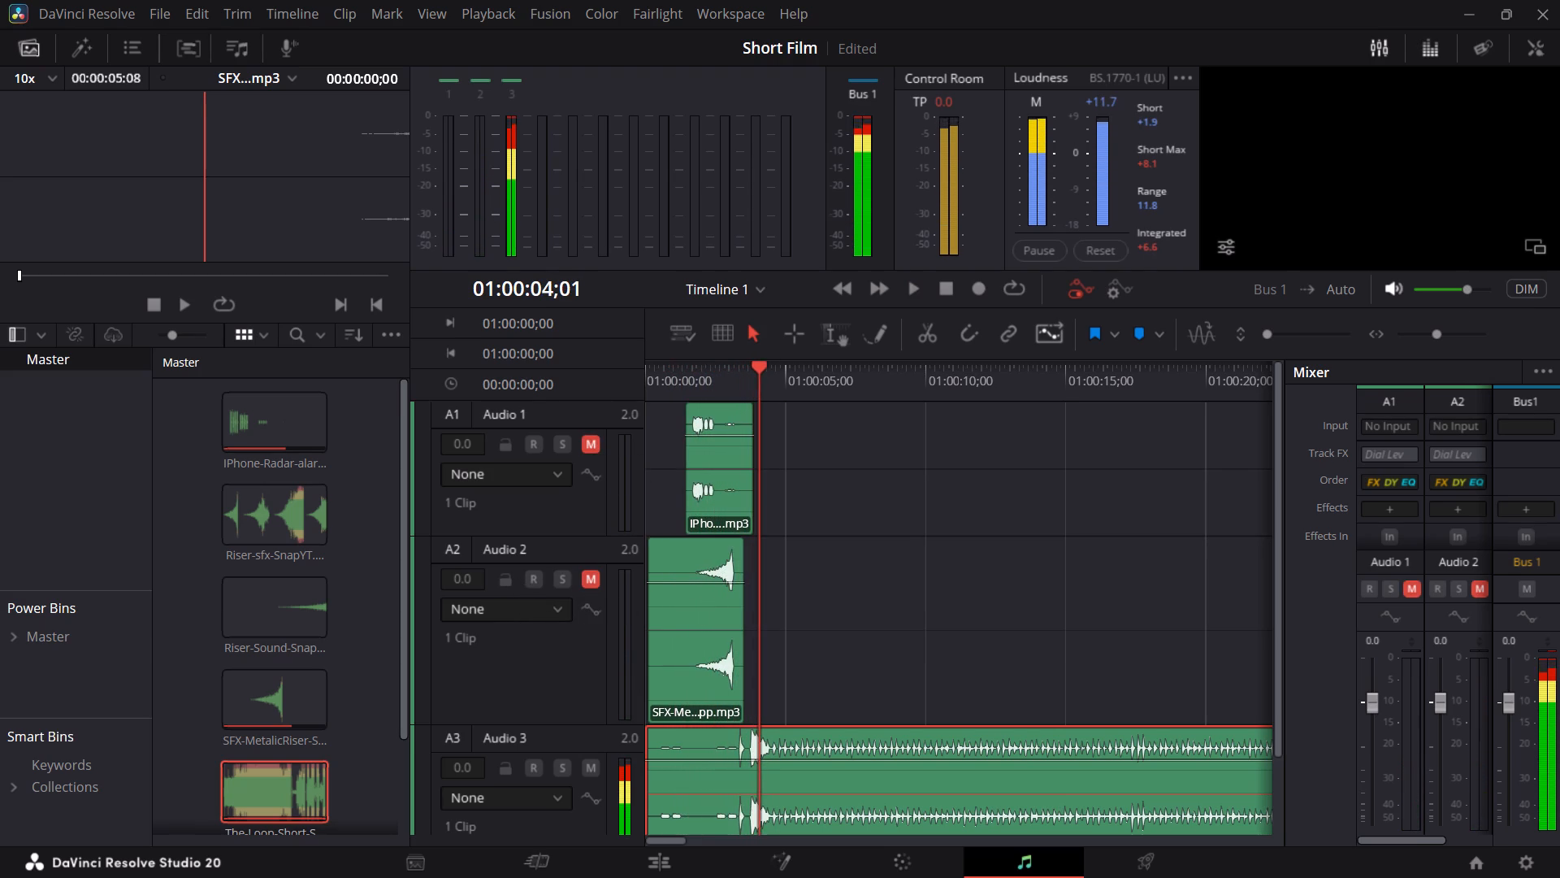
# Listen to the loop clip's first drum hits and the beat that follows to find the wanted hit.
pyautogui.moveTo(759, 363); pyautogui.dragTo(729, 367)
pyautogui.press('space')
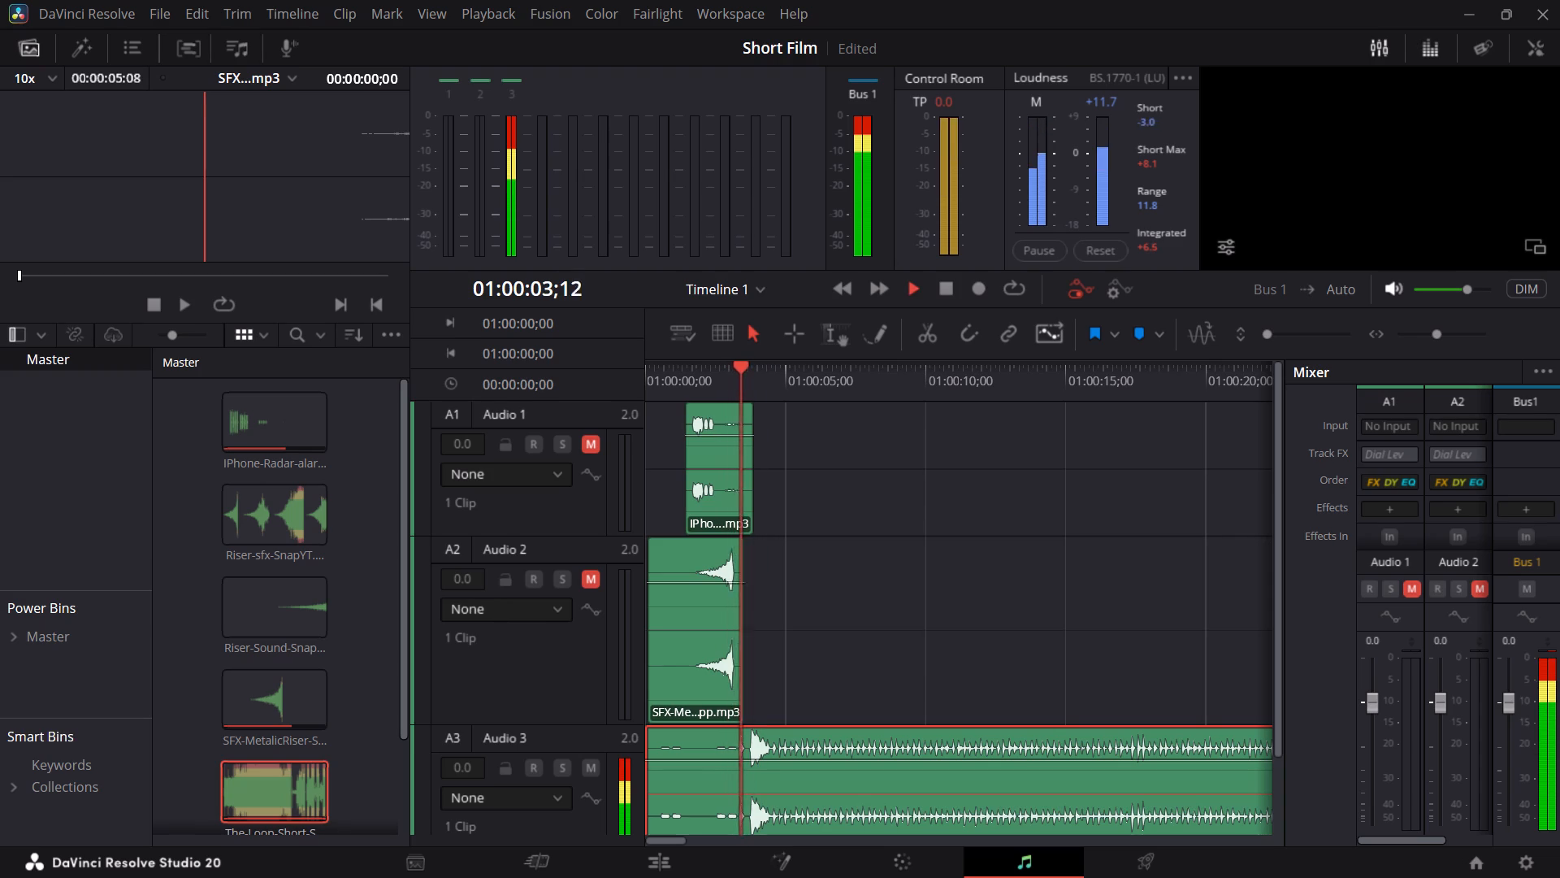
pyautogui.press('space')
pyautogui.press('space')
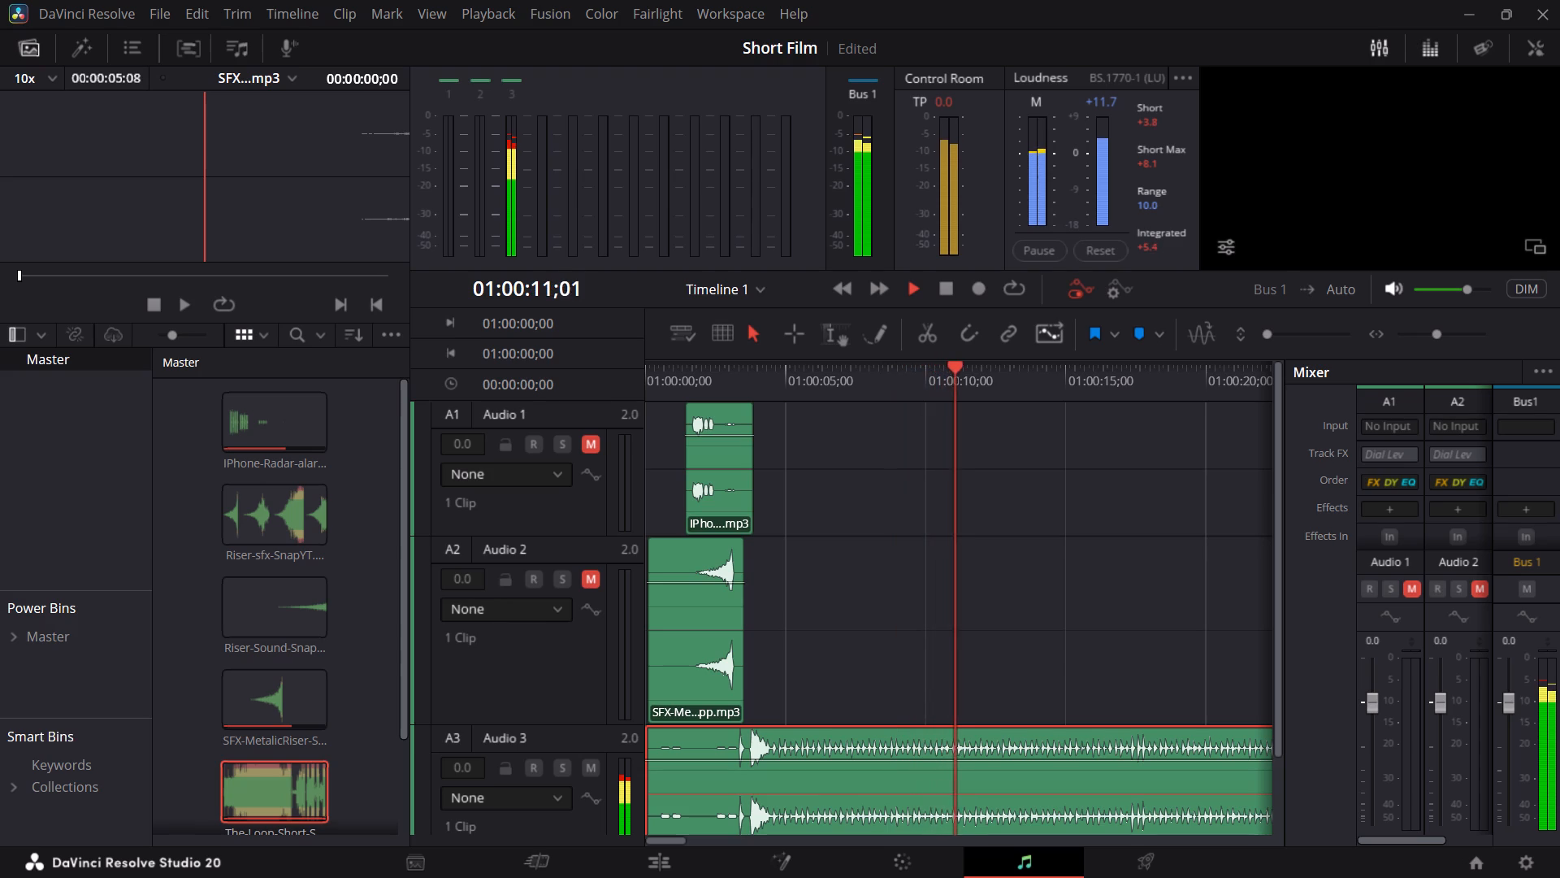
pyautogui.press('space')
pyautogui.moveTo(857, 386); pyautogui.dragTo(772, 390)
pyautogui.press('space')
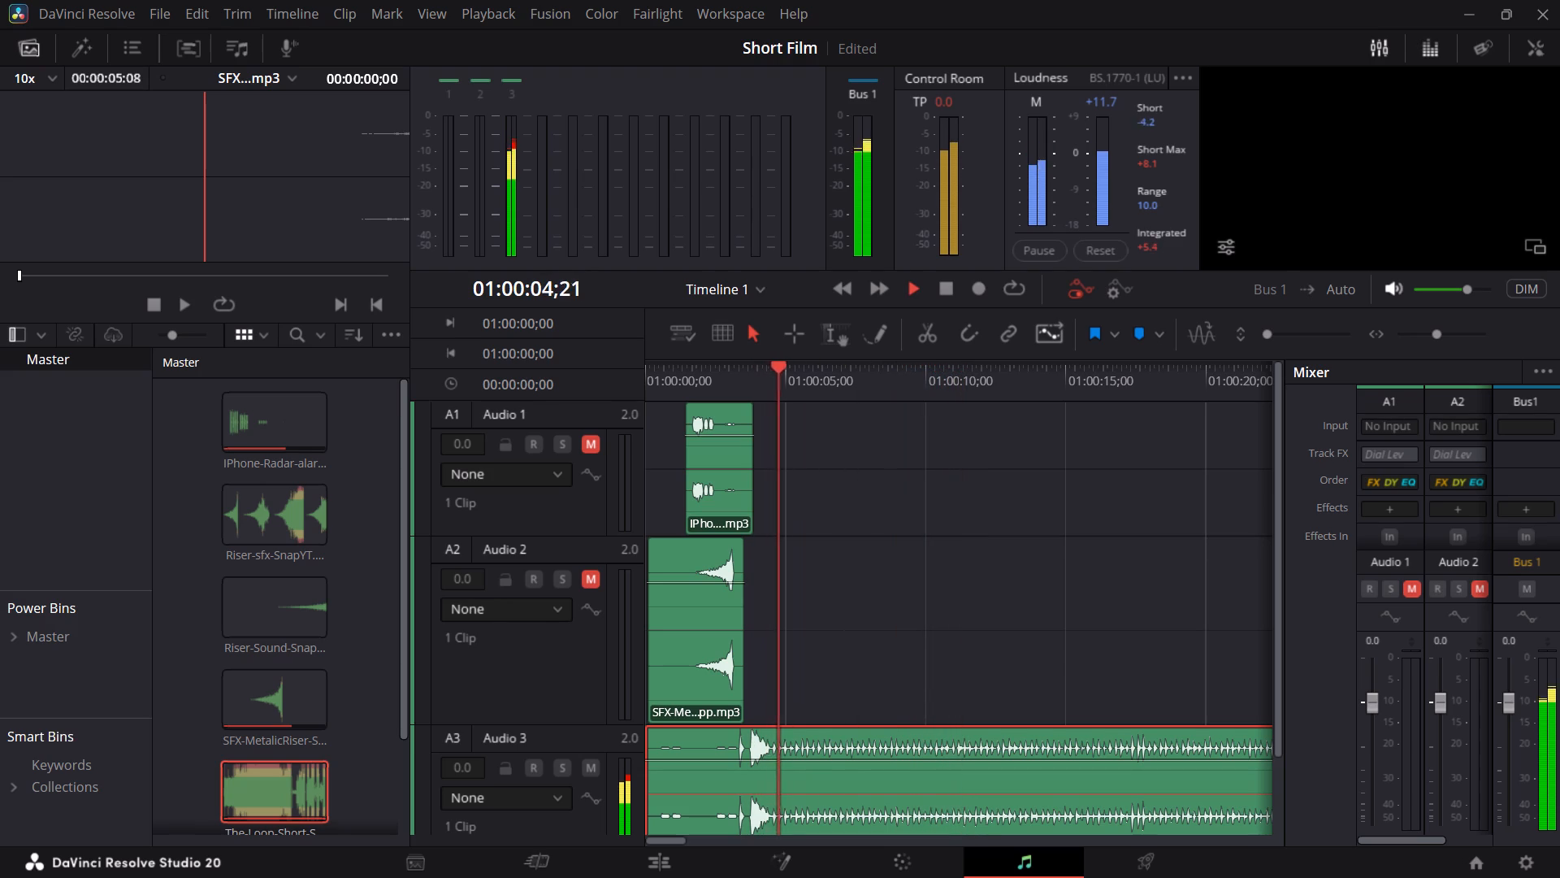
pyautogui.press('space')
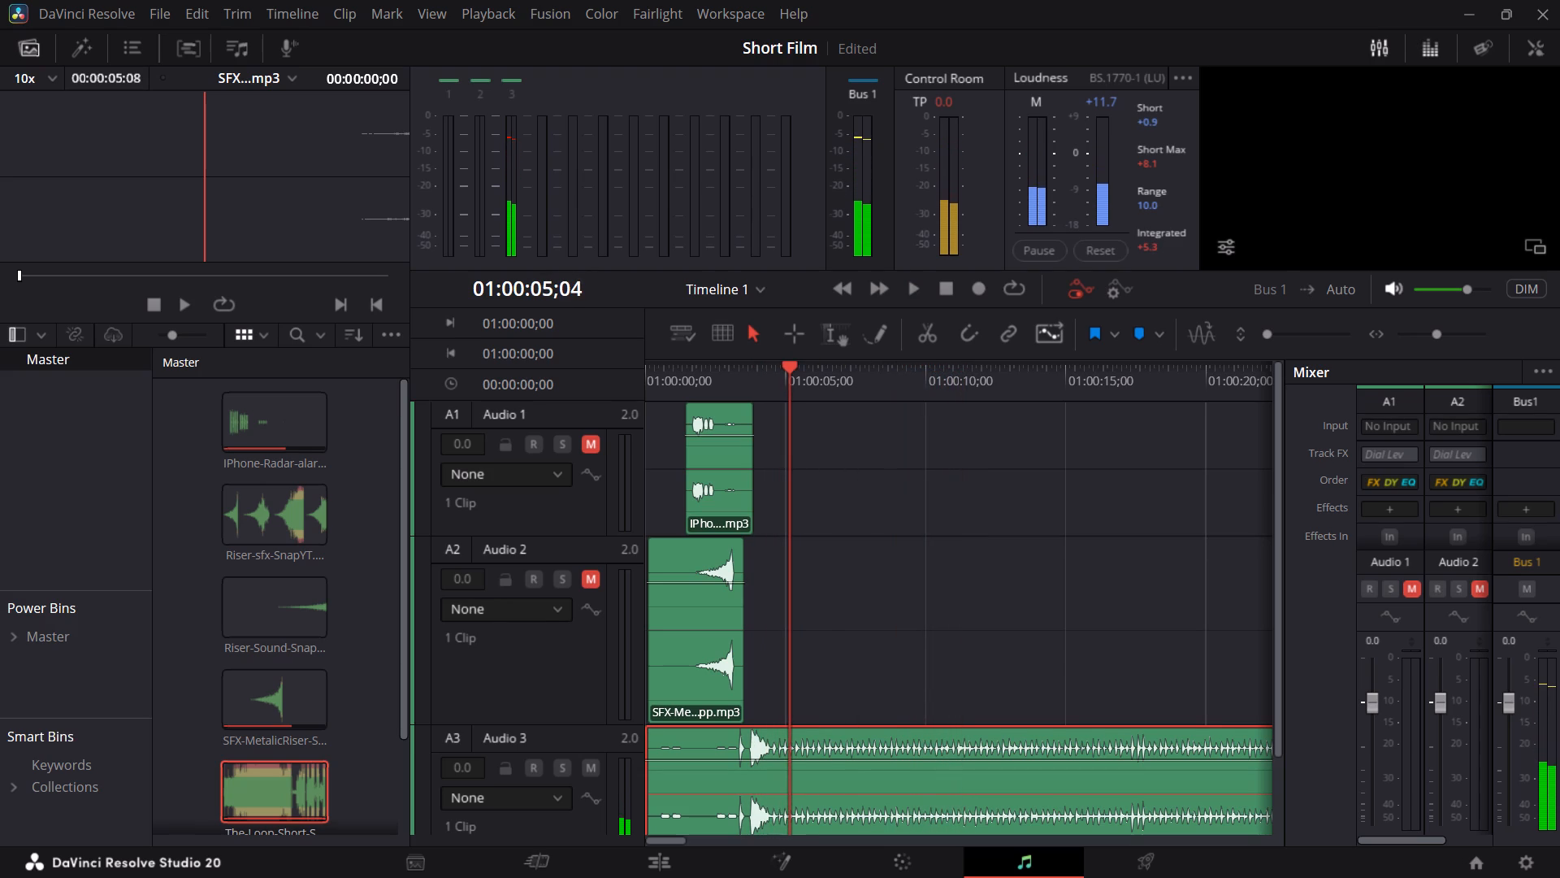
# Split the loop clip on Audio 3 at 01:00:03;18, just before the large drum hit.
pyautogui.scroll(-3, 703, 672)
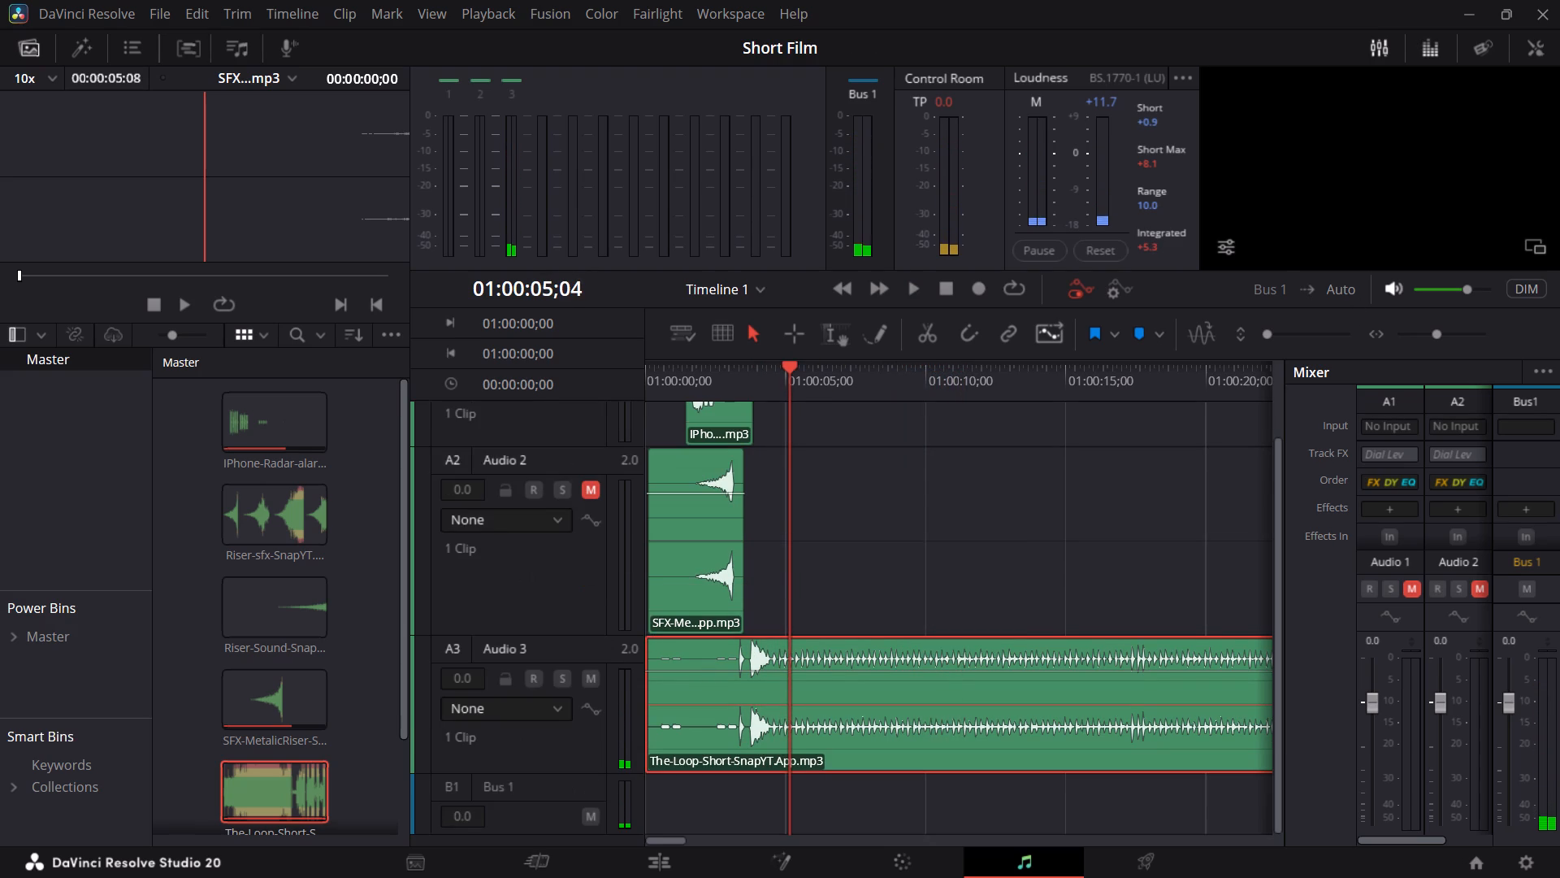
pyautogui.moveTo(1432, 339); pyautogui.dragTo(1441, 330)
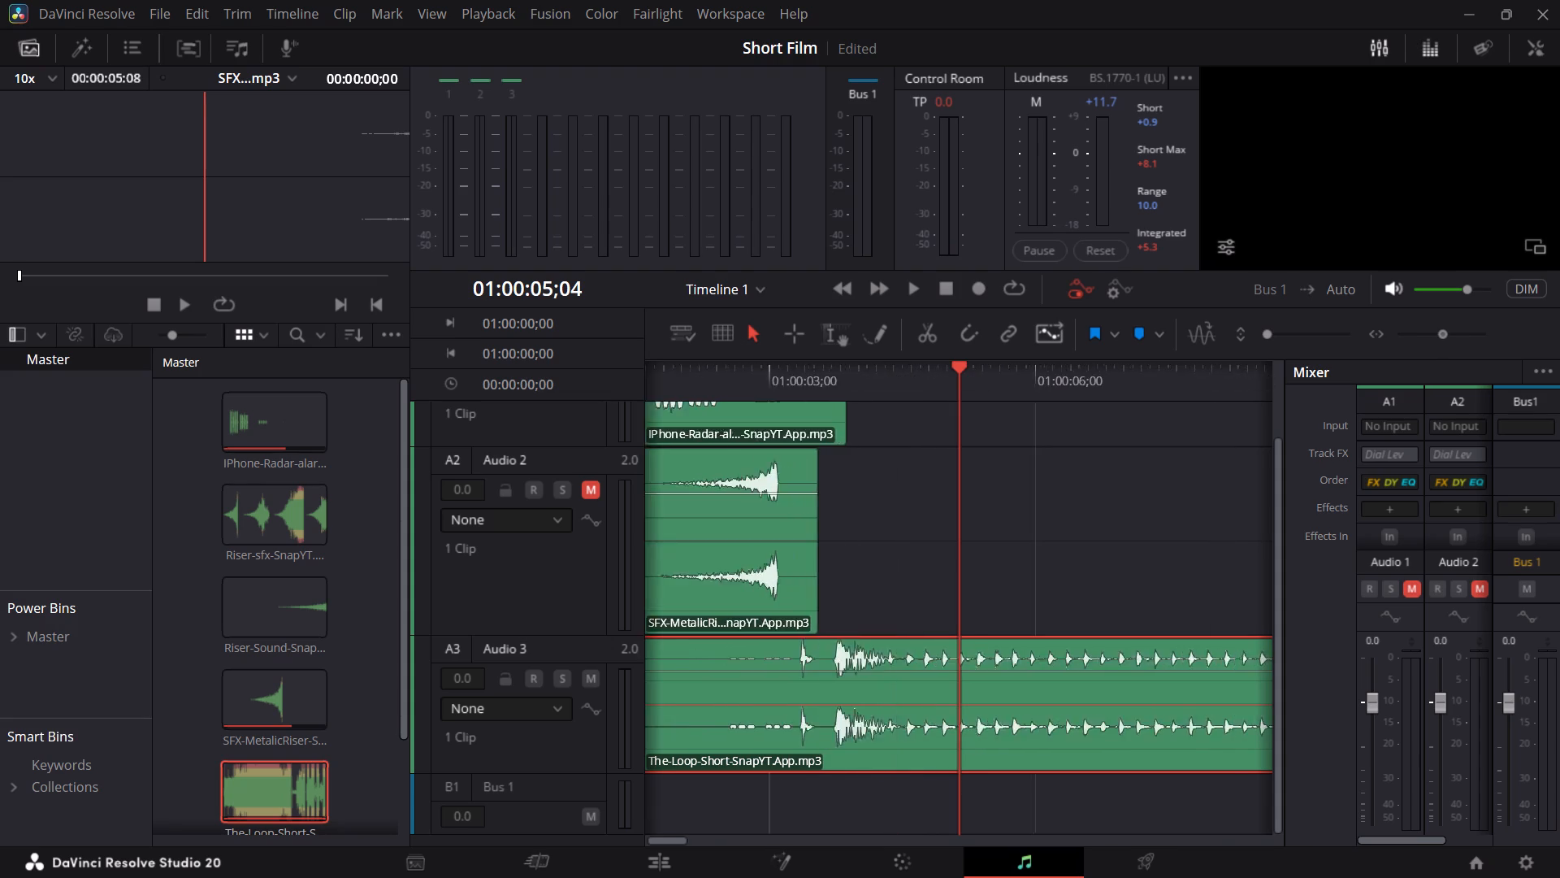
pyautogui.moveTo(1441, 330); pyautogui.dragTo(1445, 328)
pyautogui.moveTo(918, 367); pyautogui.dragTo(789, 390)
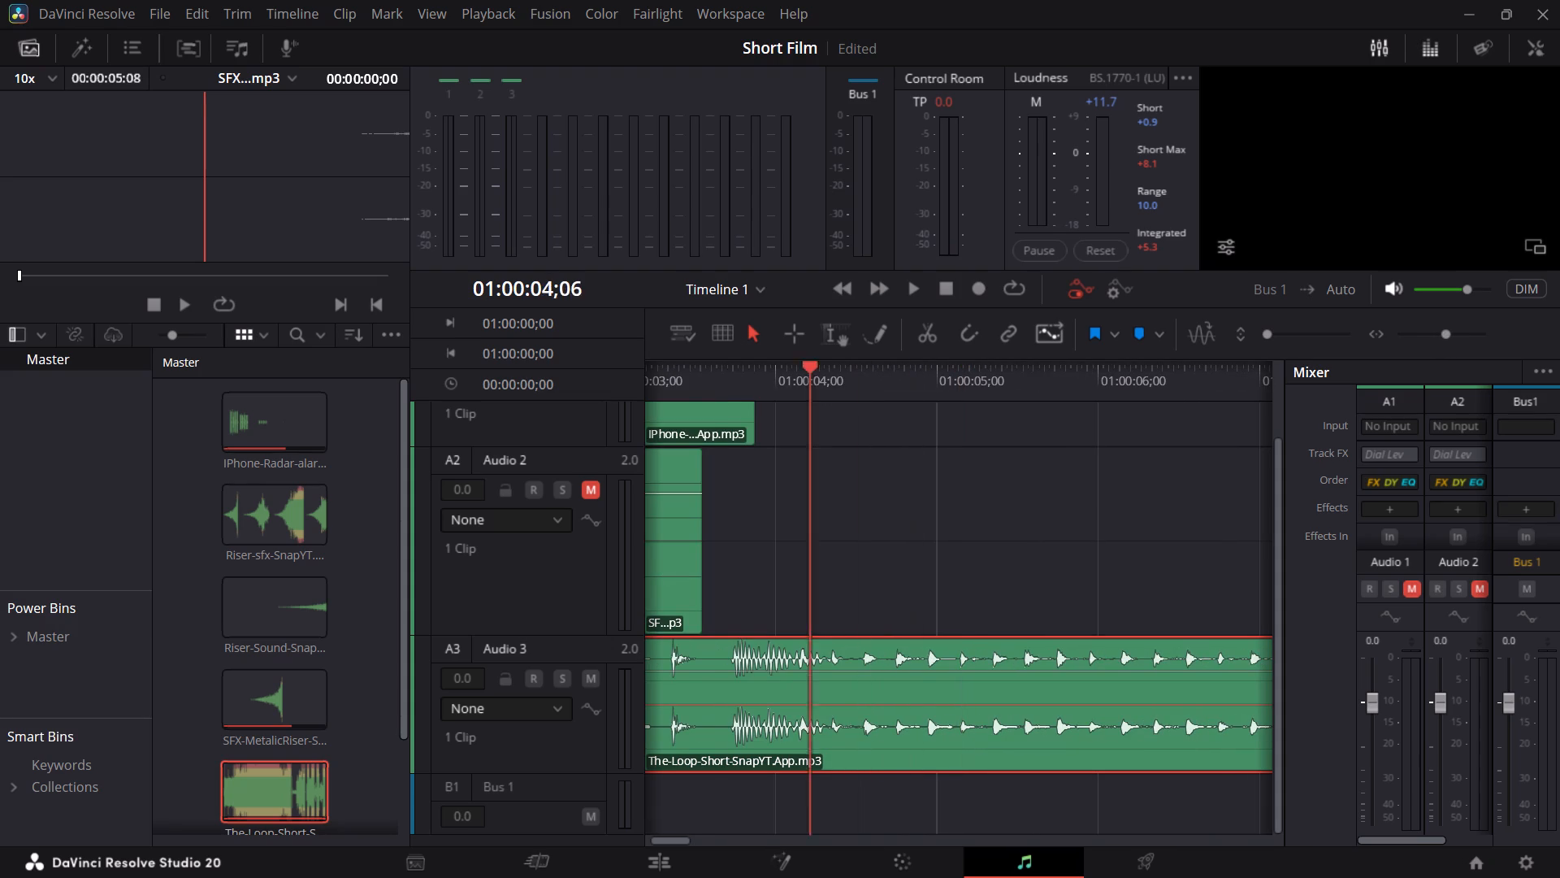
pyautogui.moveTo(789, 390); pyautogui.dragTo(716, 389)
pyautogui.press('space')
pyautogui.press('space')
pyautogui.moveTo(755, 388); pyautogui.dragTo(726, 387)
pyautogui.click(719, 381)
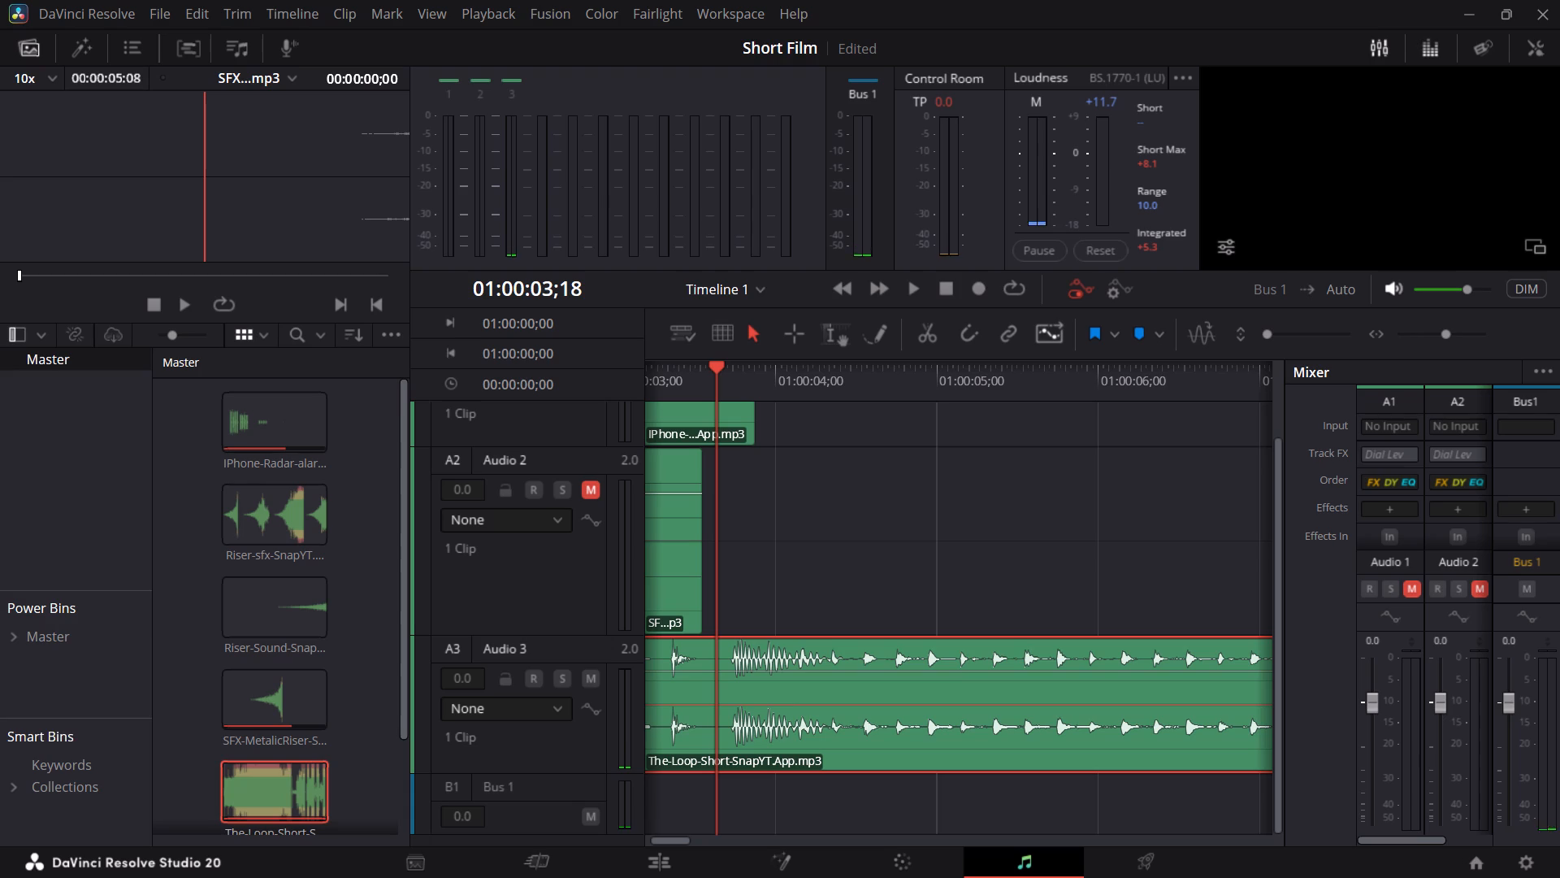
pyautogui.hotkey('ctrl', 'b')
# Play back from around the new split on Audio 3 to check where the large drum hit begins.
pyautogui.press('space')
pyautogui.press('space')
pyautogui.press('space')
pyautogui.press('space')
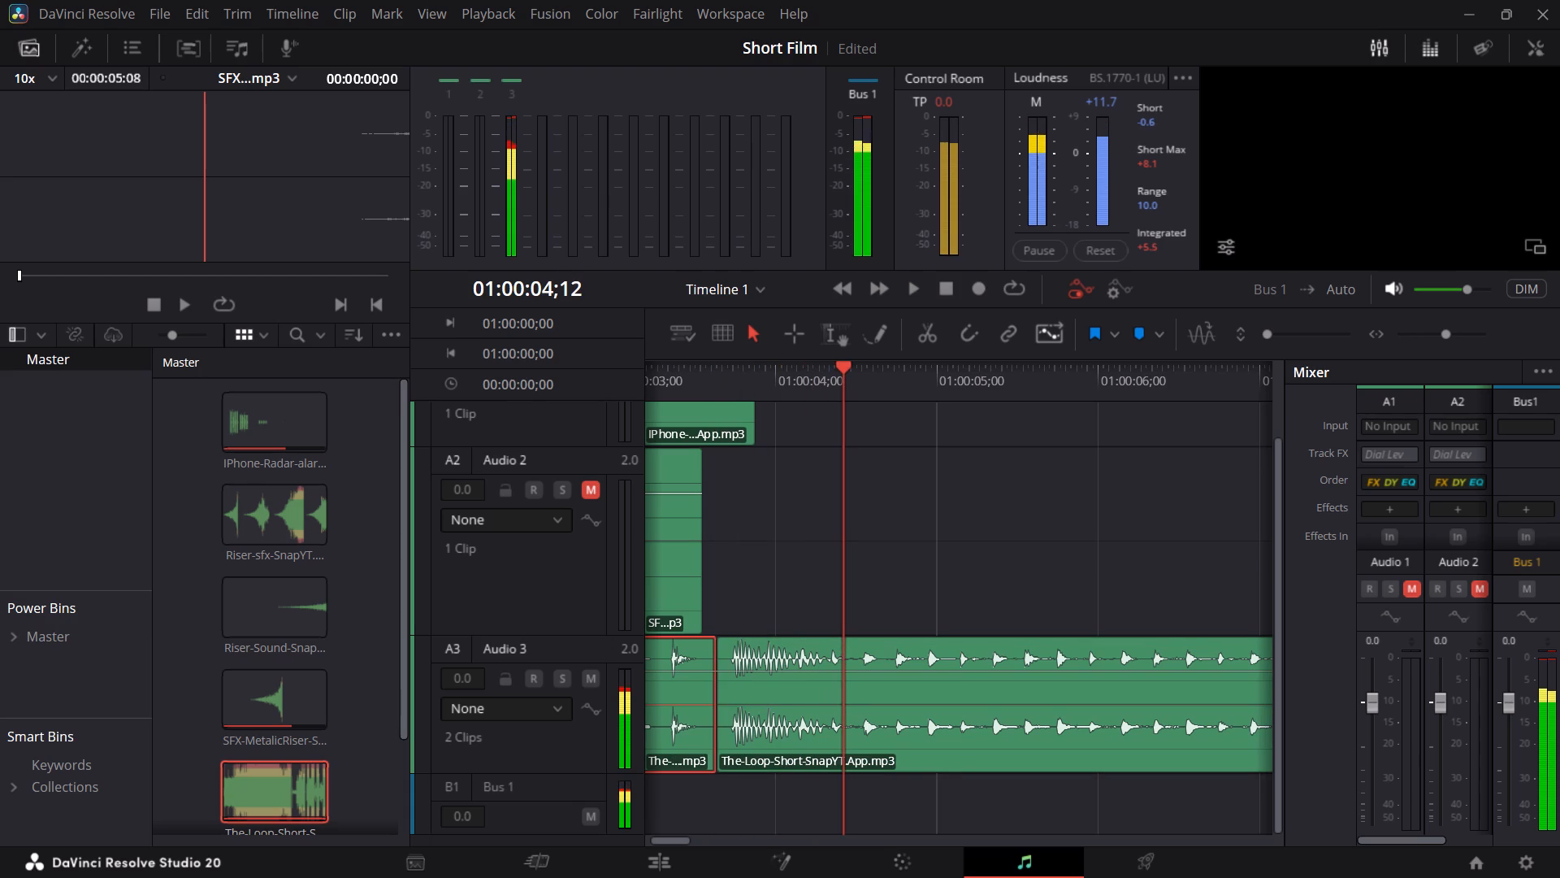
pyautogui.moveTo(837, 376); pyautogui.dragTo(713, 374)
pyautogui.press('space')
pyautogui.press('space')
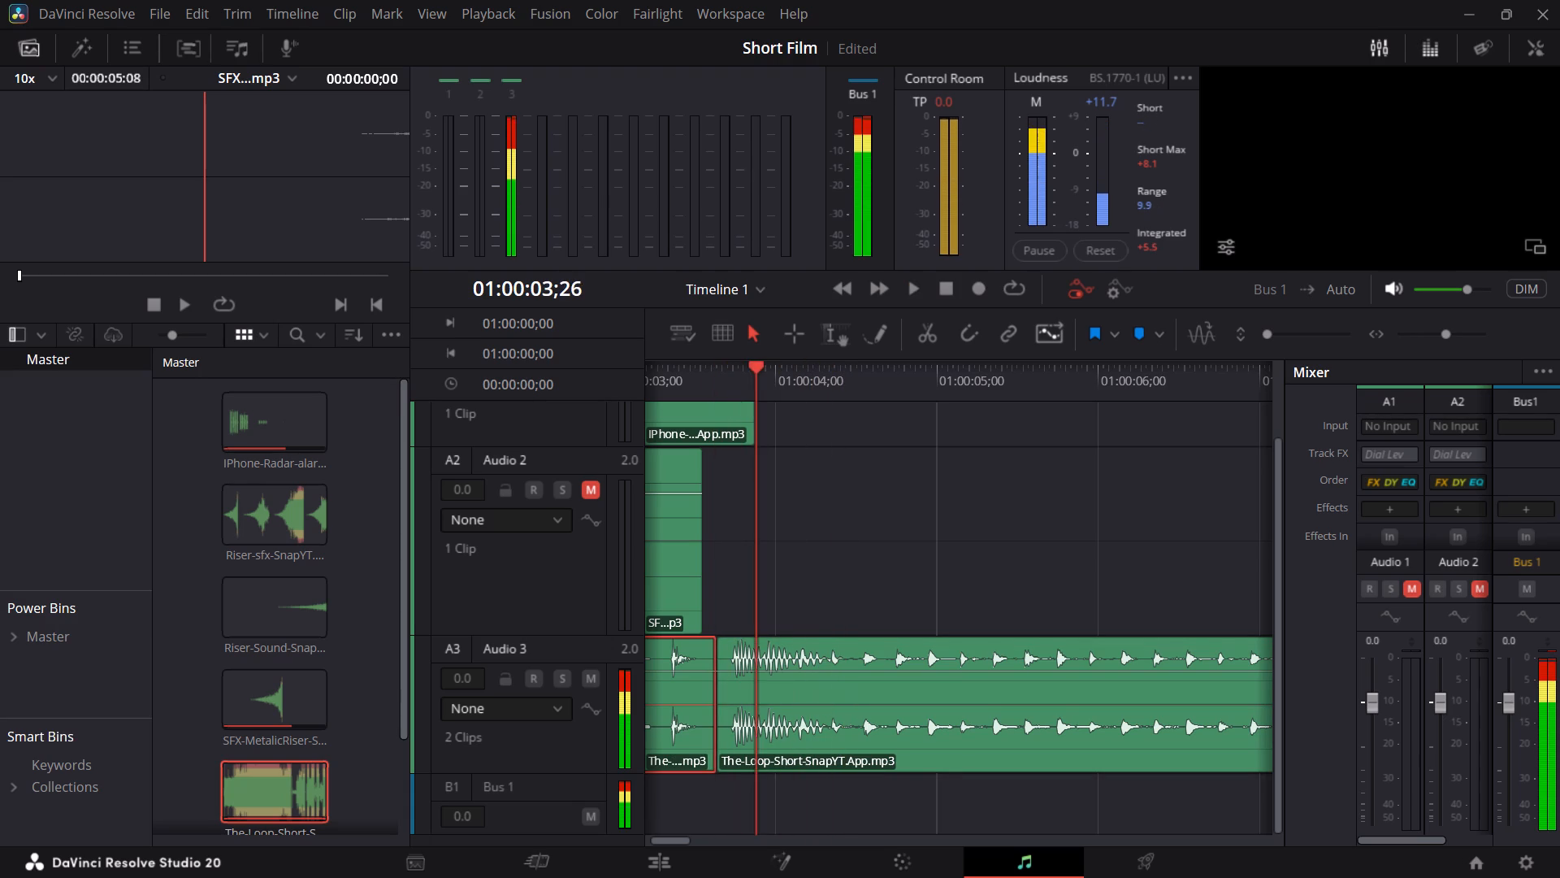
pyautogui.moveTo(735, 370); pyautogui.dragTo(730, 385)
pyautogui.press('space')
pyautogui.press('space')
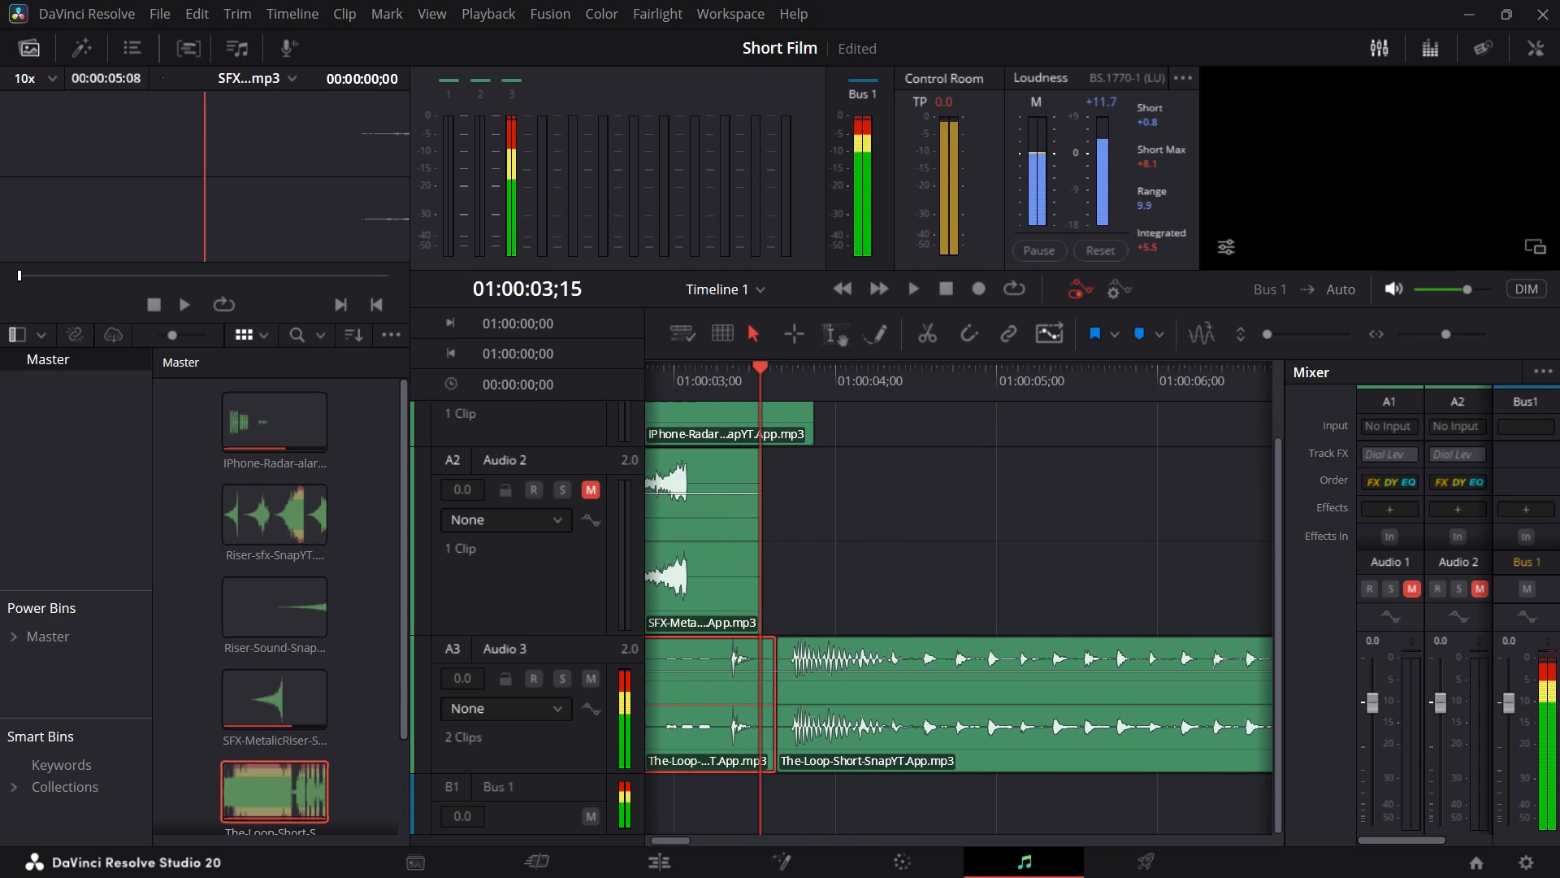
# Replay the loop clip's section leading into the split to examine the short hit and the larger hit after it.
pyautogui.moveTo(755, 376); pyautogui.dragTo(726, 373)
pyautogui.press('space')
pyautogui.press('space')
pyautogui.press('space')
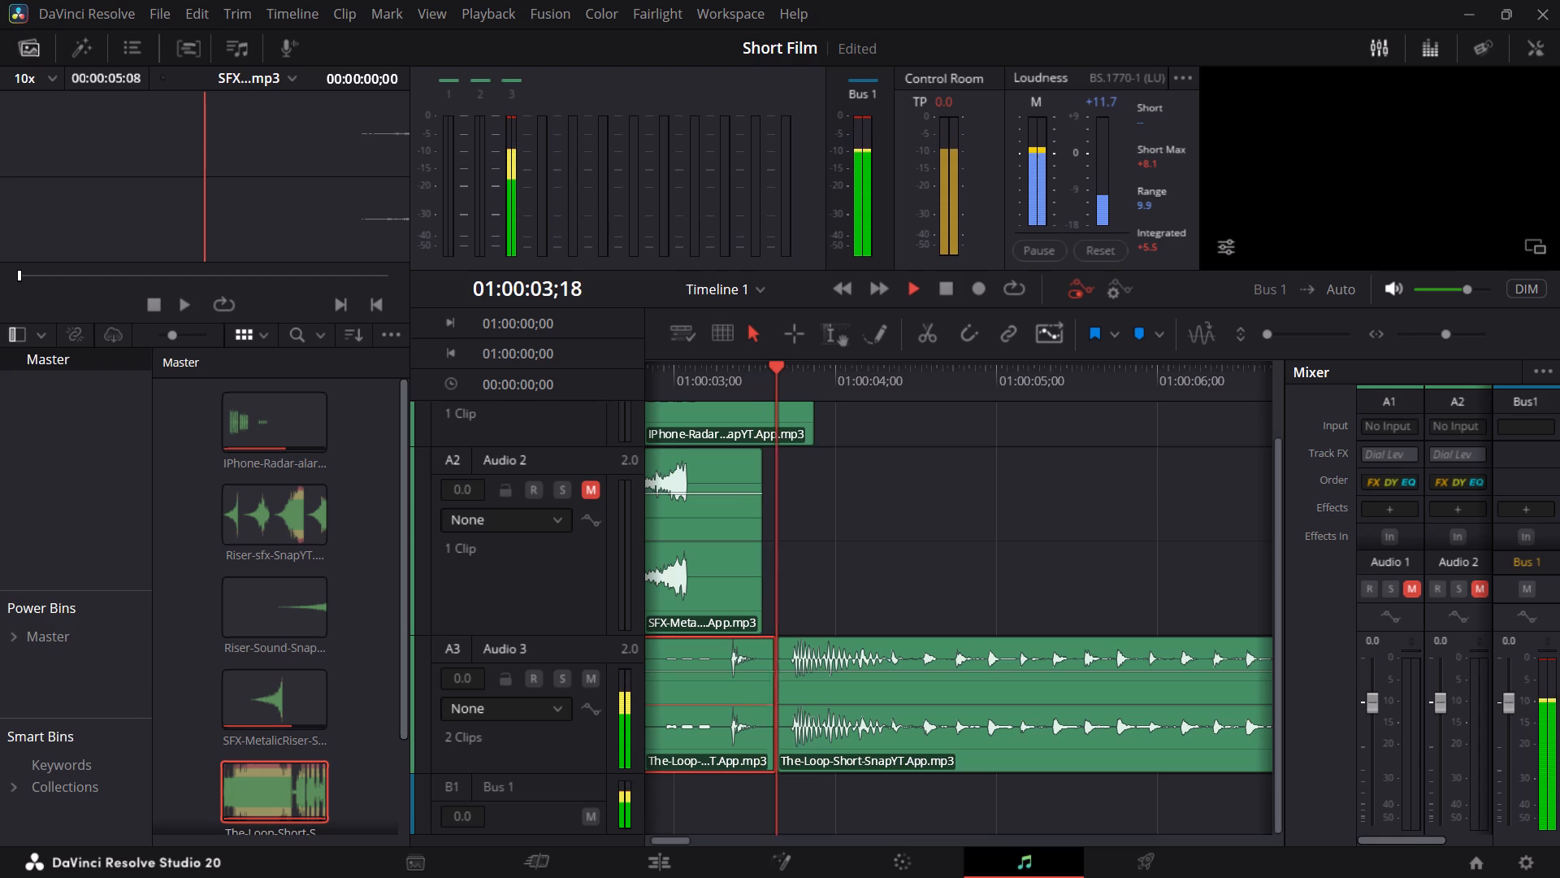
pyautogui.press('space')
pyautogui.moveTo(768, 374); pyautogui.dragTo(670, 381)
pyautogui.press('space')
pyautogui.press('space')
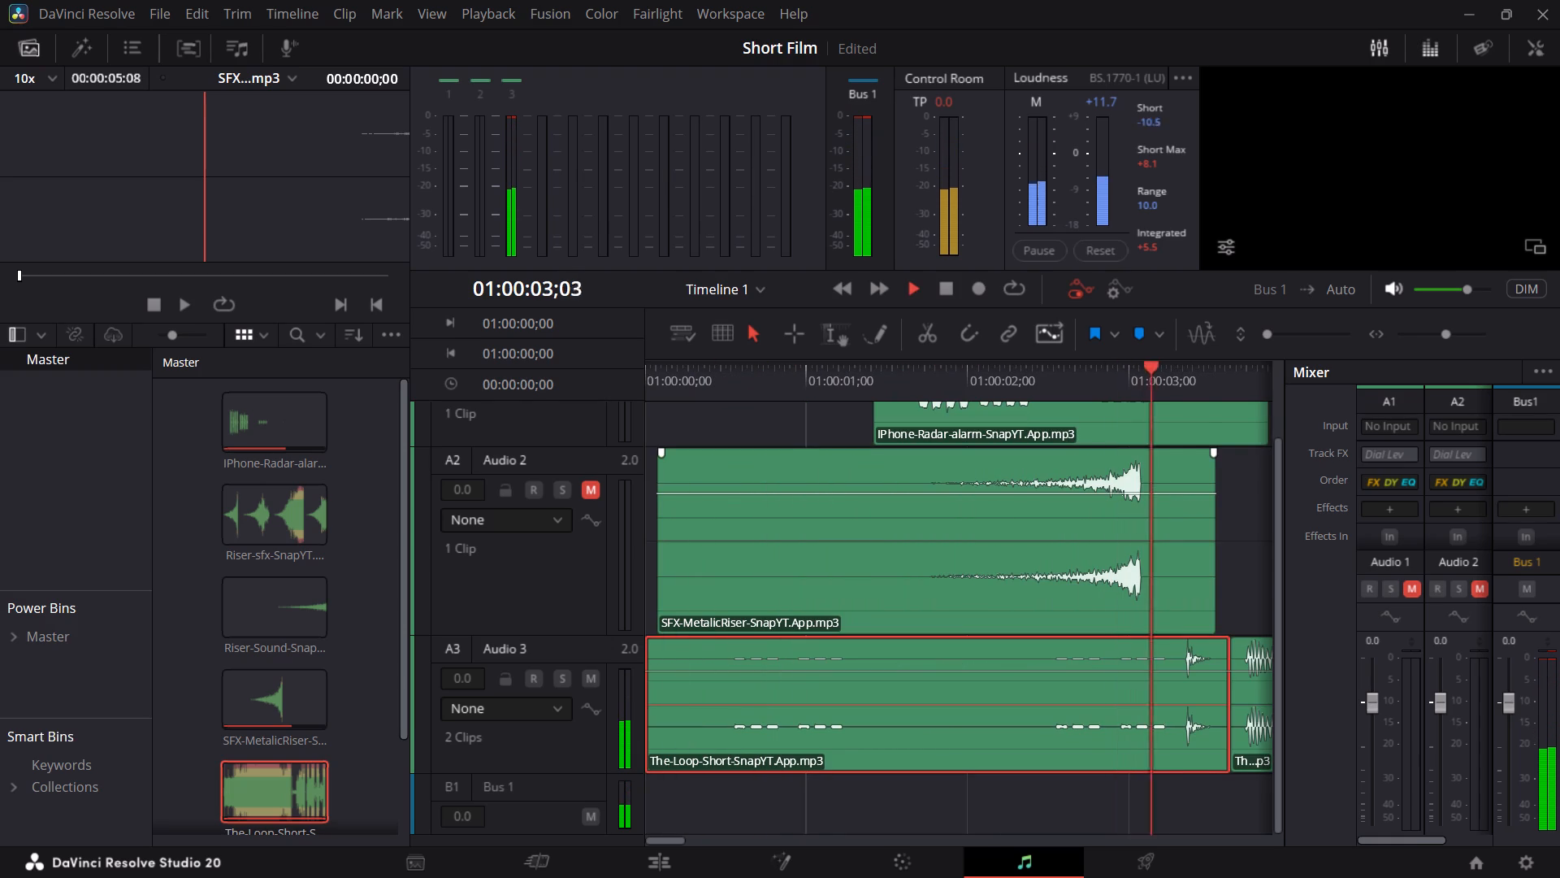
pyautogui.press('space')
pyautogui.moveTo(1031, 720); pyautogui.dragTo(856, 687, button='middle')
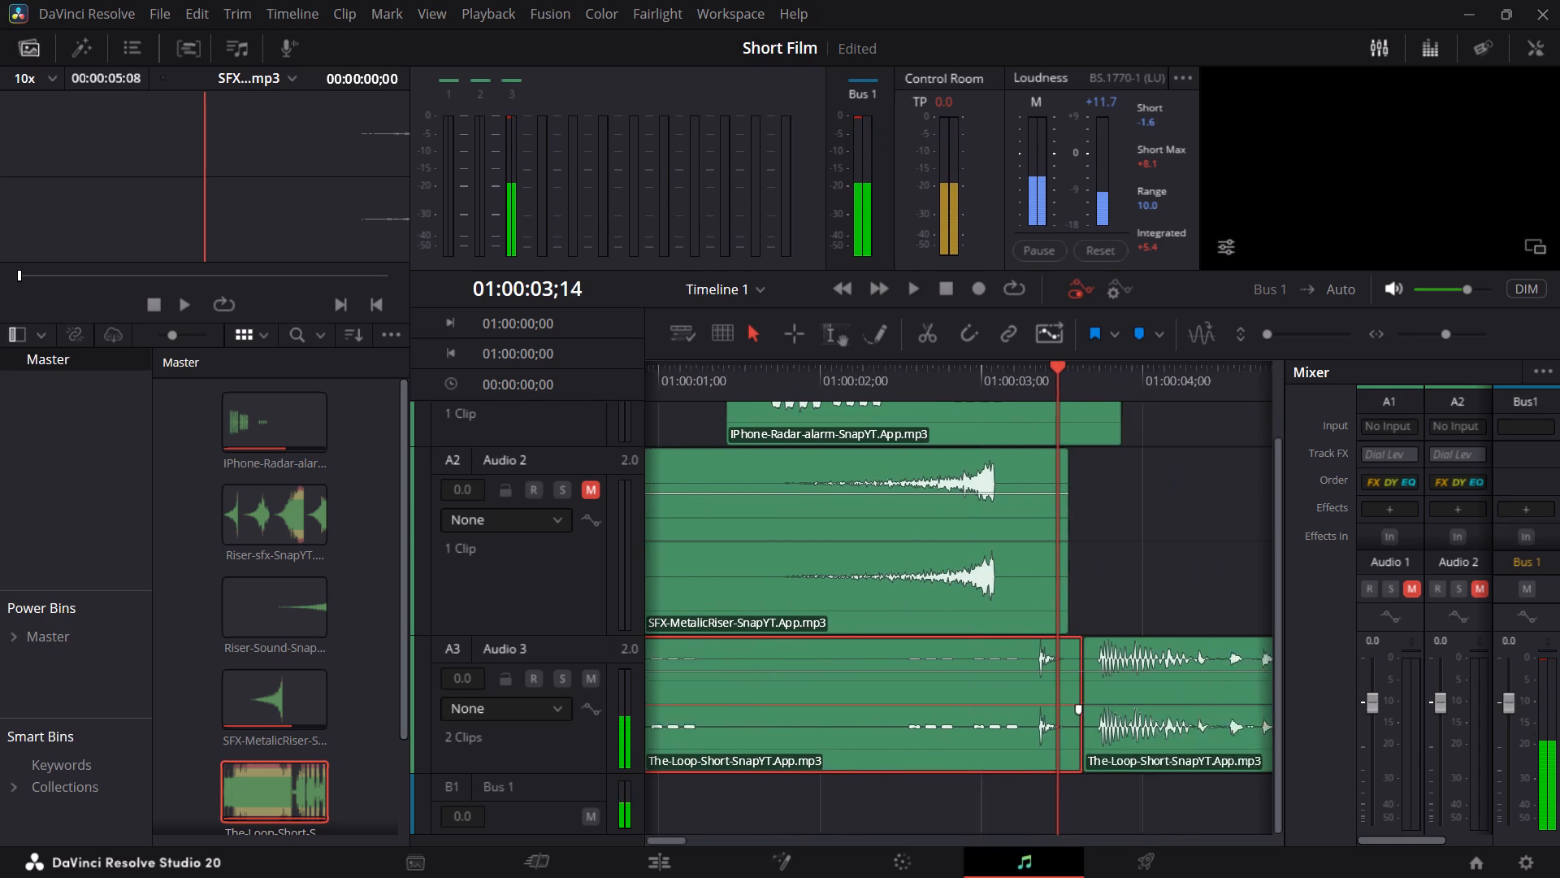
pyautogui.moveTo(856, 687); pyautogui.dragTo(796, 678, button='middle')
pyautogui.press('space')
pyautogui.press('space')
pyautogui.moveTo(999, 674); pyautogui.dragTo(1101, 654, button='middle')
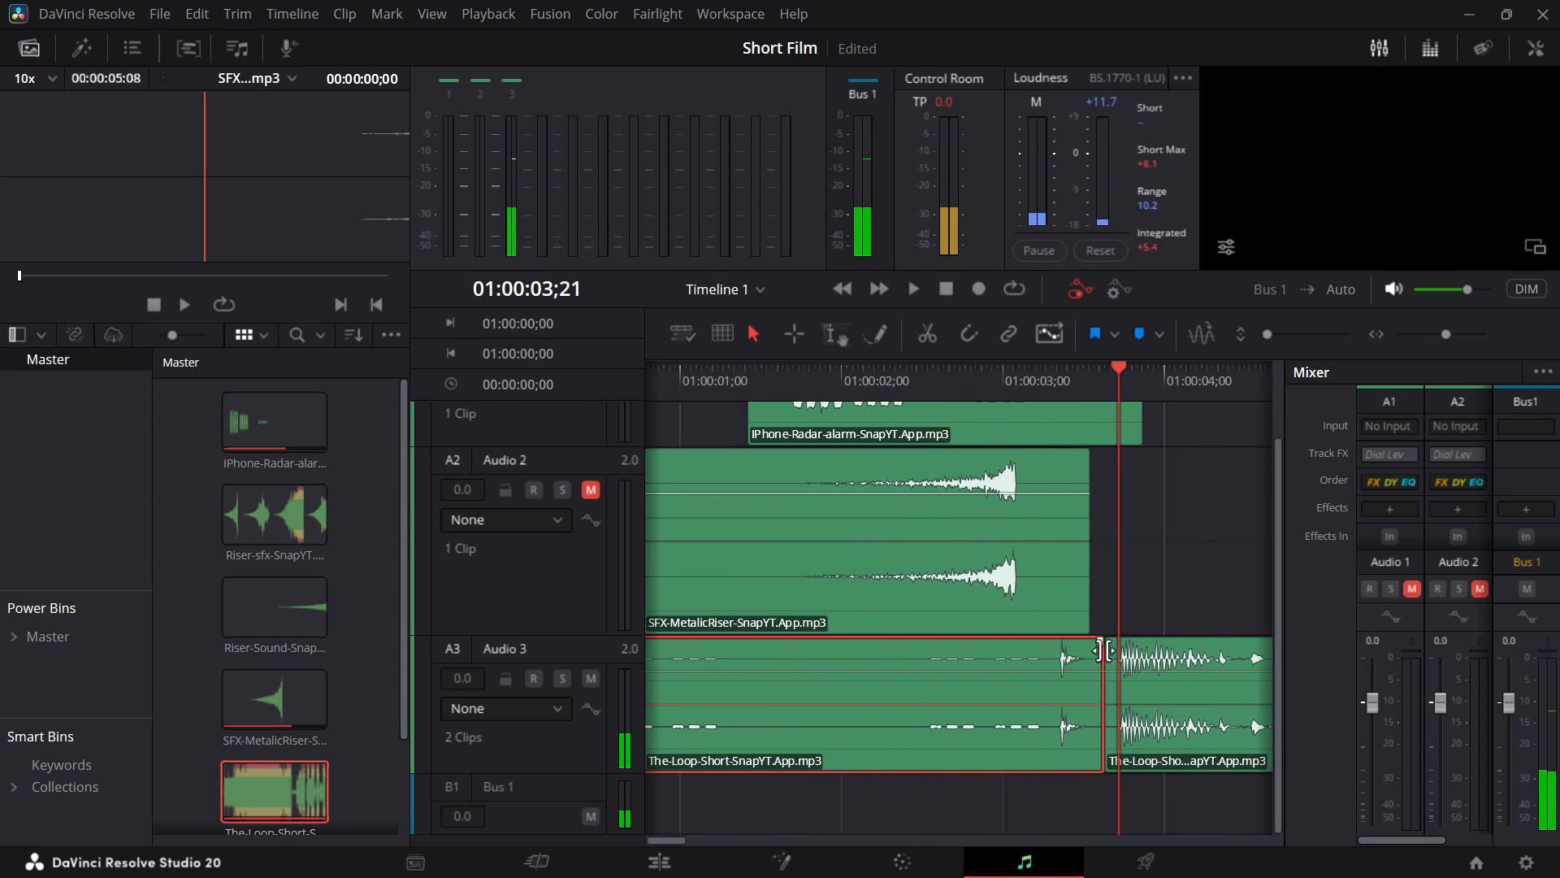
# Play the loop clip on Audio 3 in short bursts from before the split through the large drum hit.
pyautogui.moveTo(1053, 381); pyautogui.dragTo(941, 380)
pyautogui.press('space')
pyautogui.press('space')
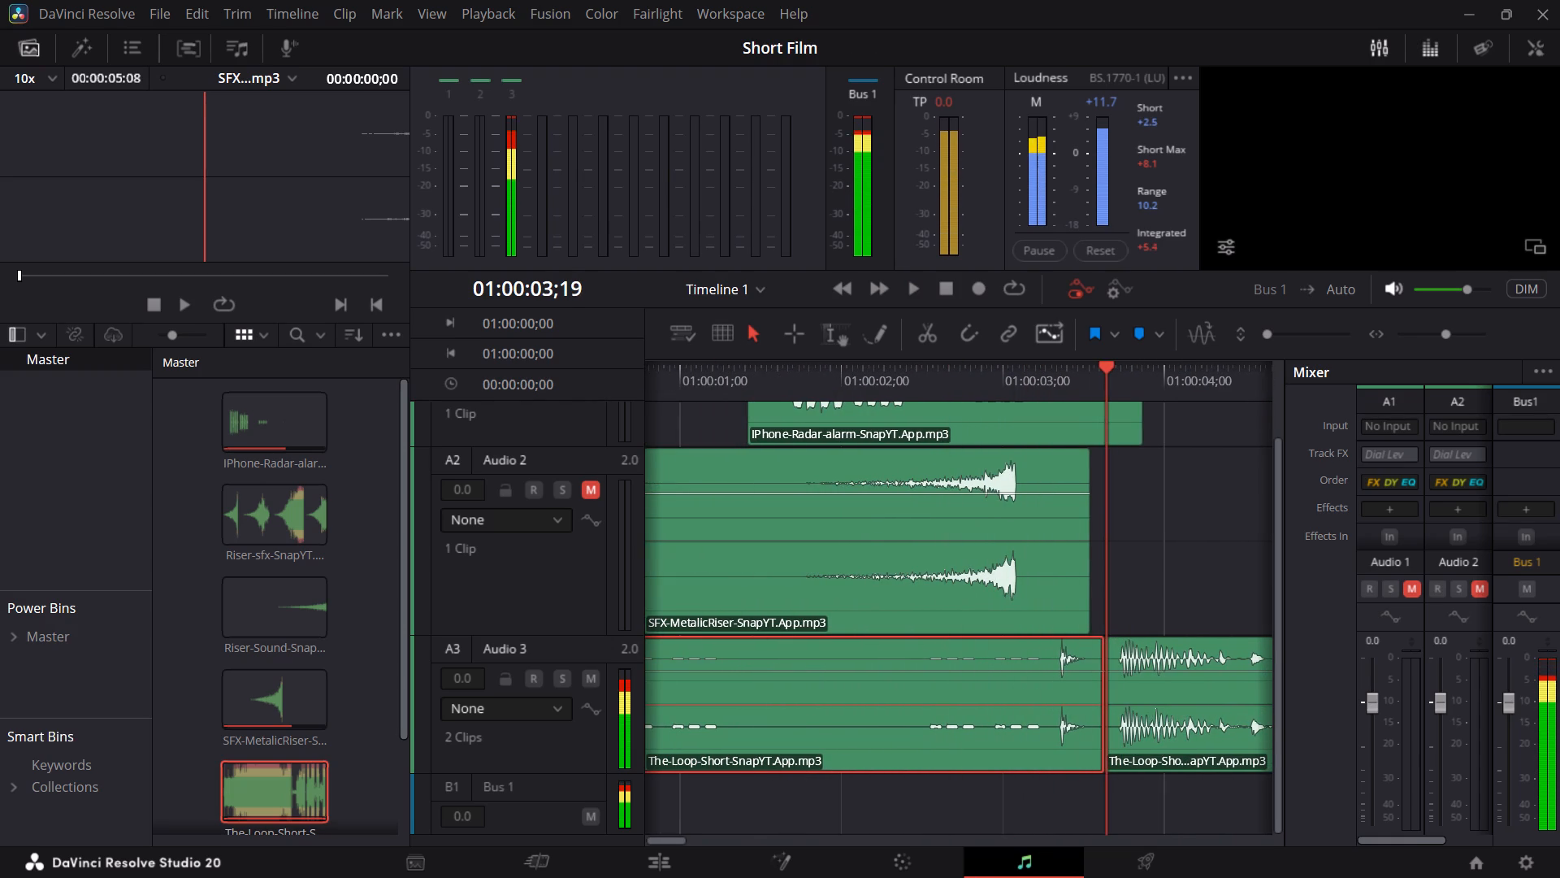
pyautogui.moveTo(1080, 607); pyautogui.dragTo(706, 609, button='middle')
pyautogui.press('space')
pyautogui.press('space')
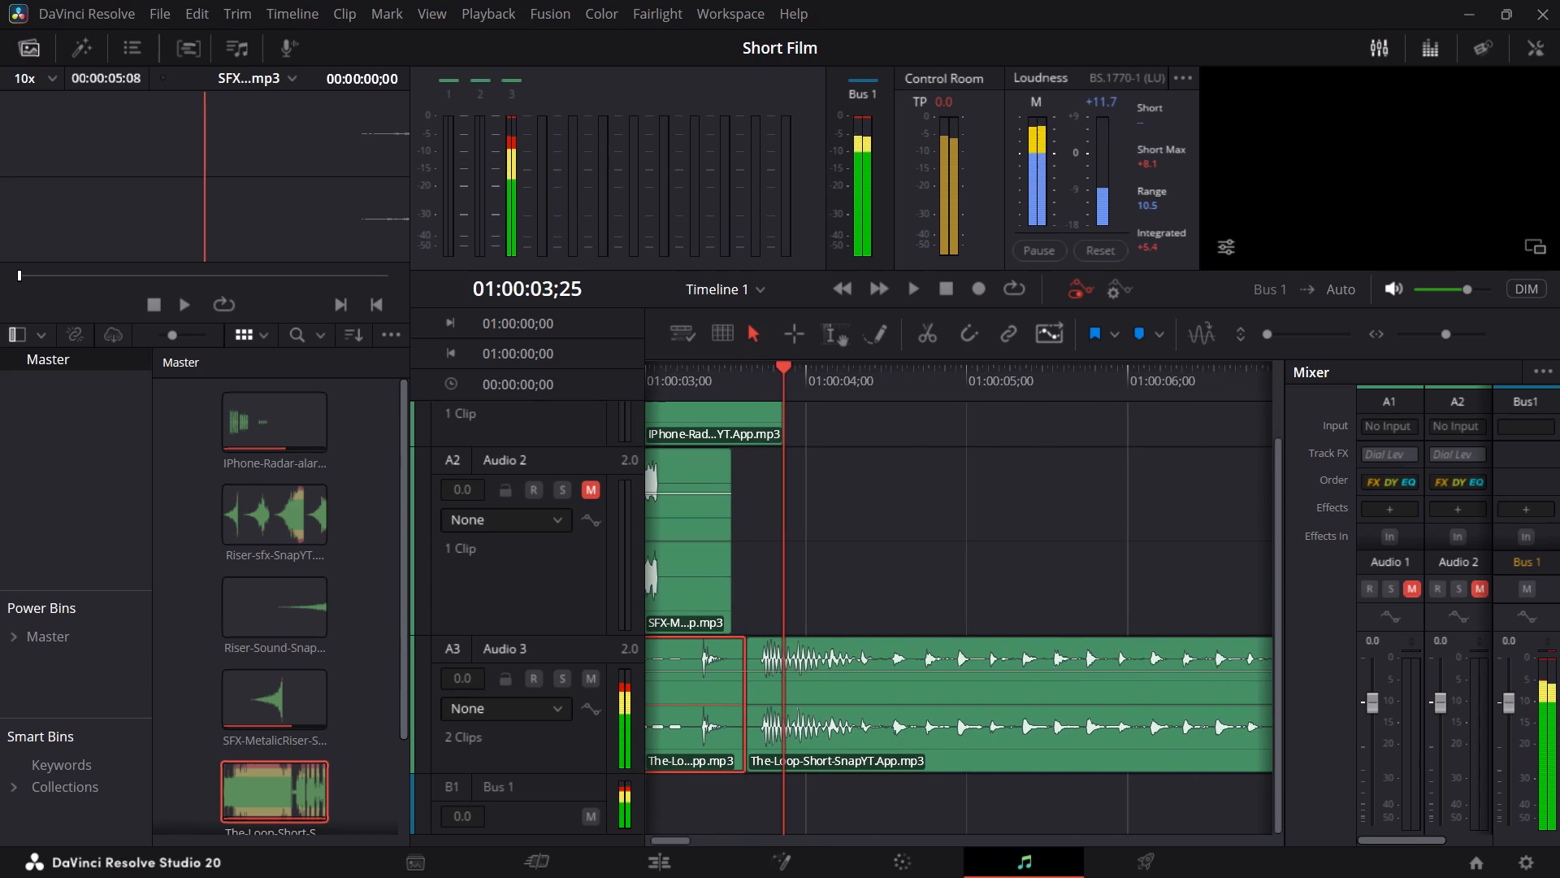
pyautogui.press('space')
pyautogui.press('space')
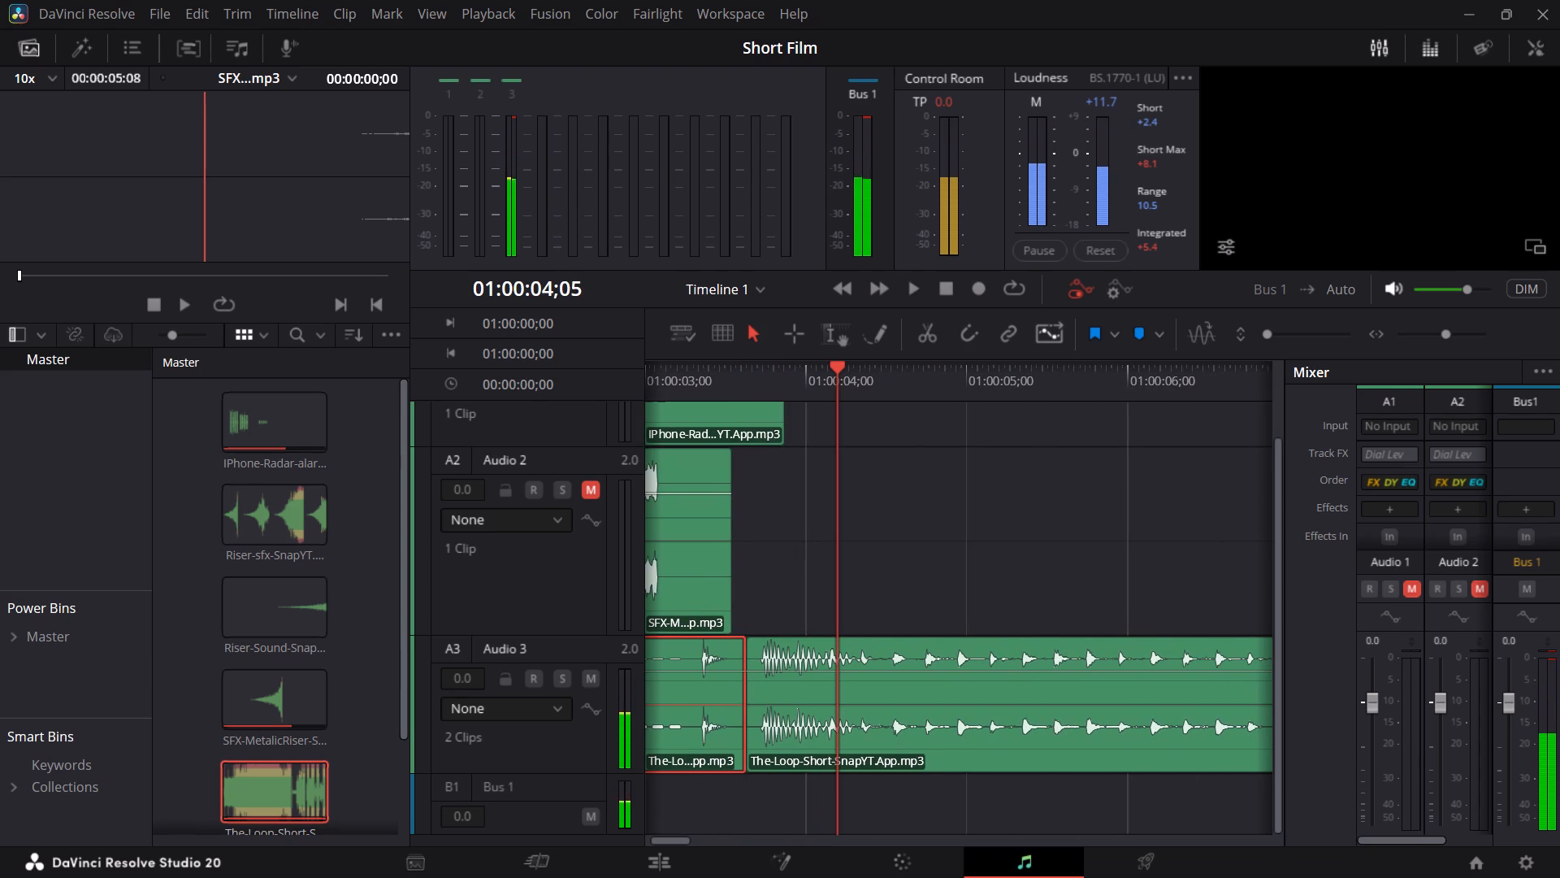
# Replay the large drum hit after the split on Audio 3 and the beats following it to find where the hit ends.
pyautogui.moveTo(848, 376); pyautogui.dragTo(752, 384)
pyautogui.press('space')
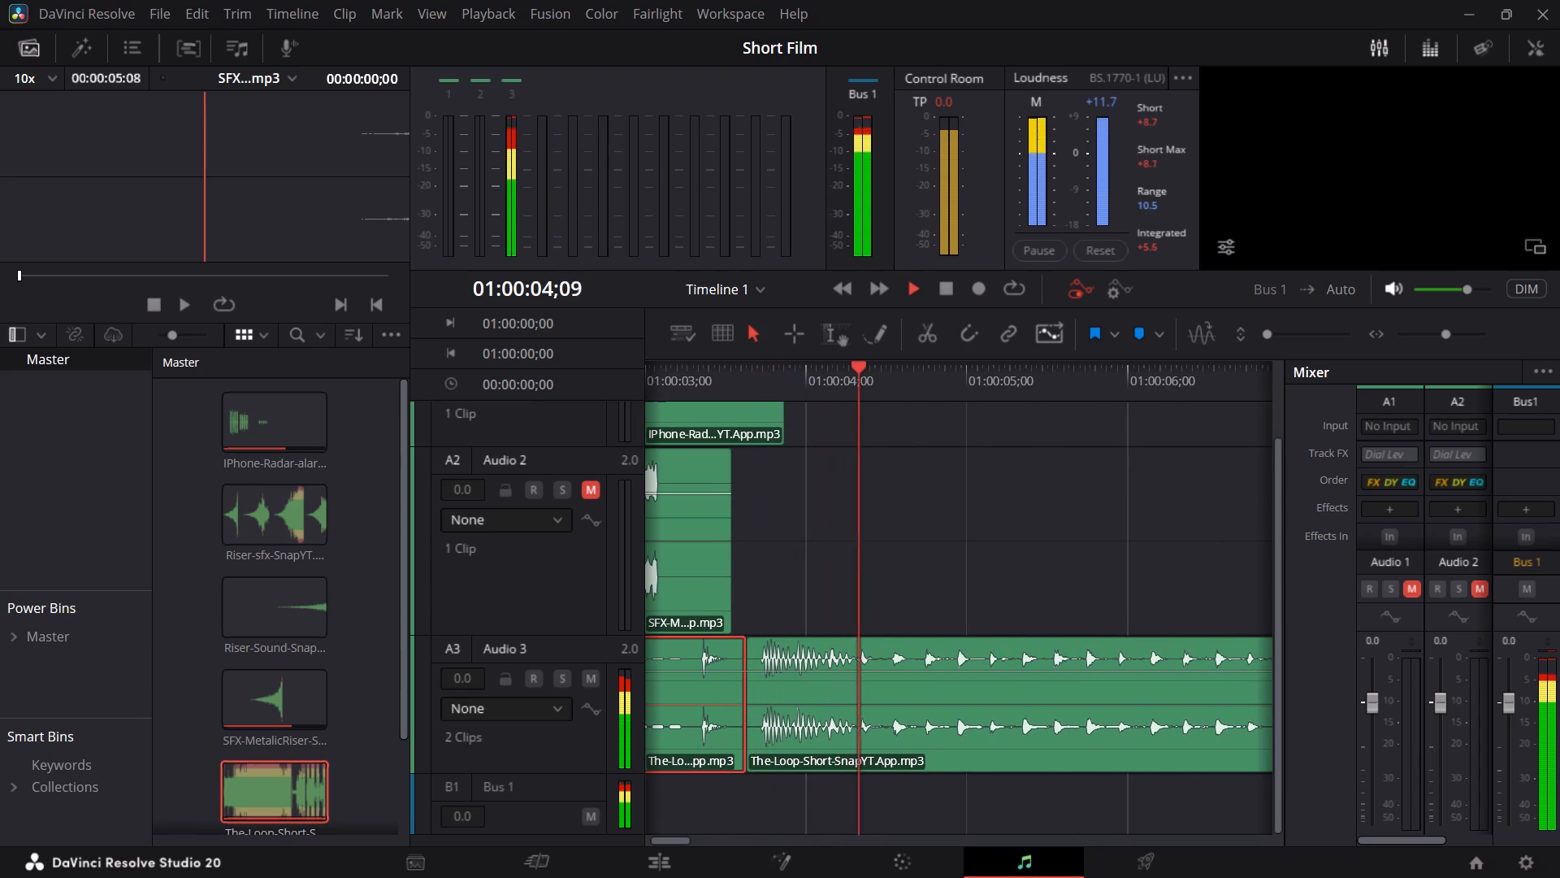
pyautogui.press('space')
pyautogui.moveTo(849, 374); pyautogui.dragTo(765, 382)
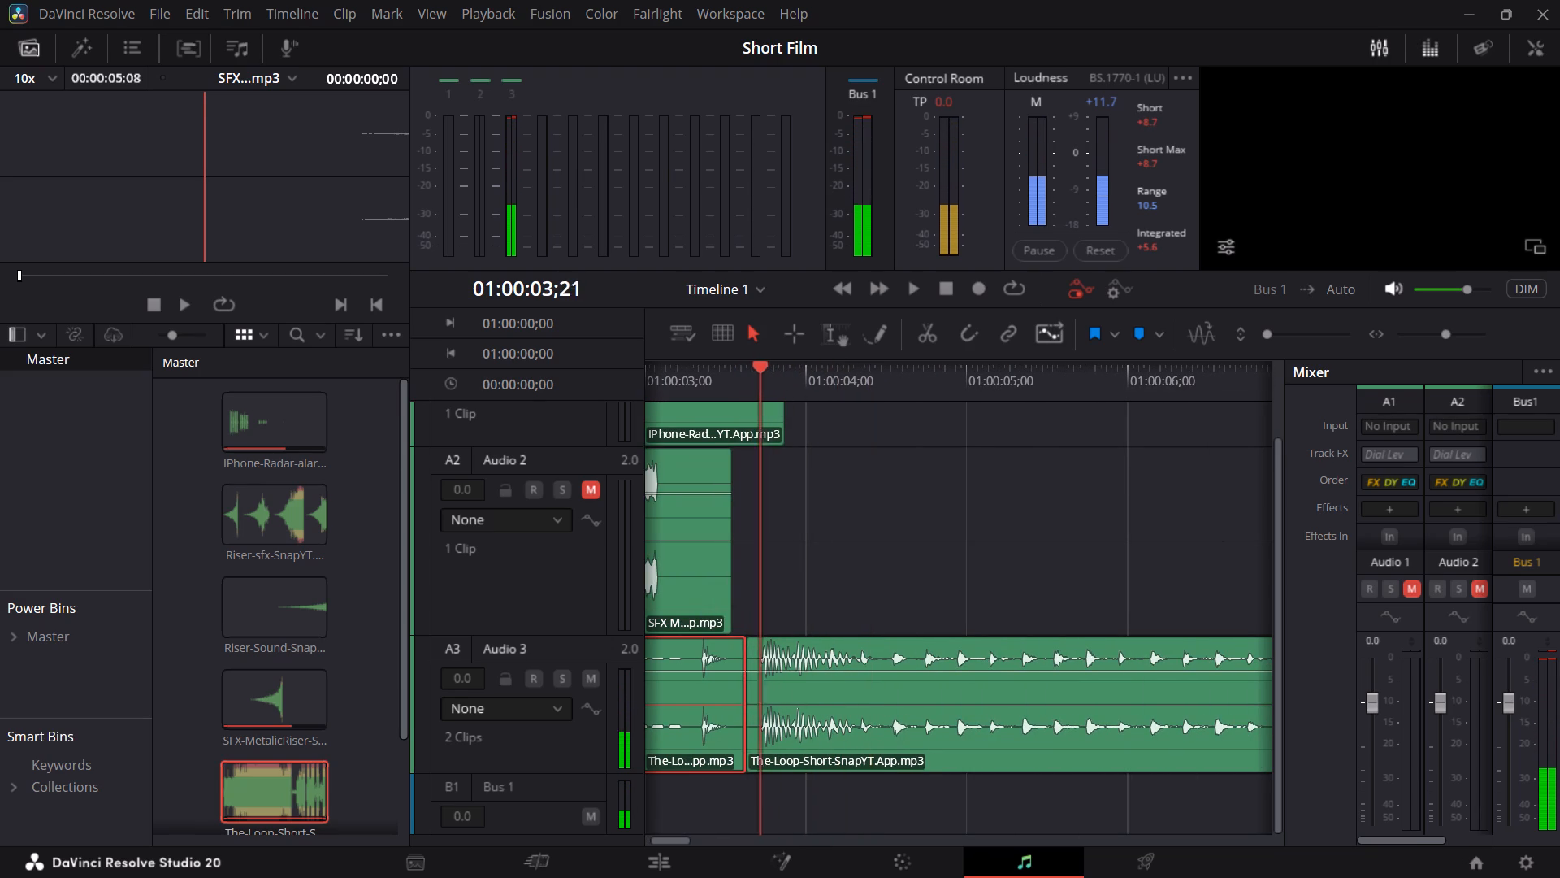
pyautogui.moveTo(765, 382); pyautogui.dragTo(795, 386)
pyautogui.press('space')
pyautogui.press('space')
pyautogui.moveTo(882, 375); pyautogui.dragTo(756, 380)
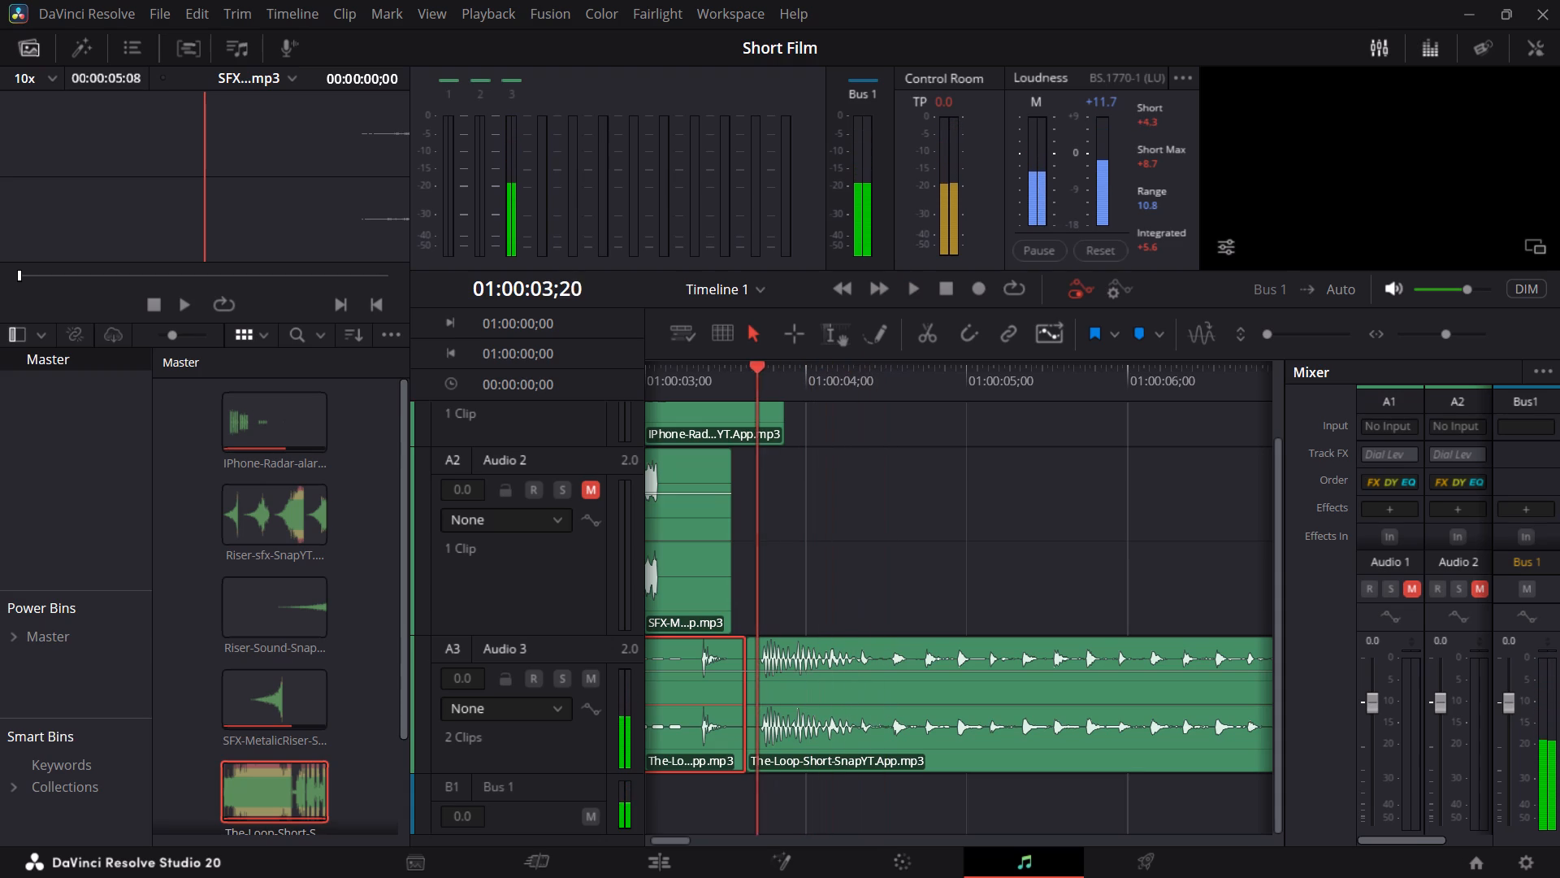
pyautogui.press('space')
pyautogui.press('space')
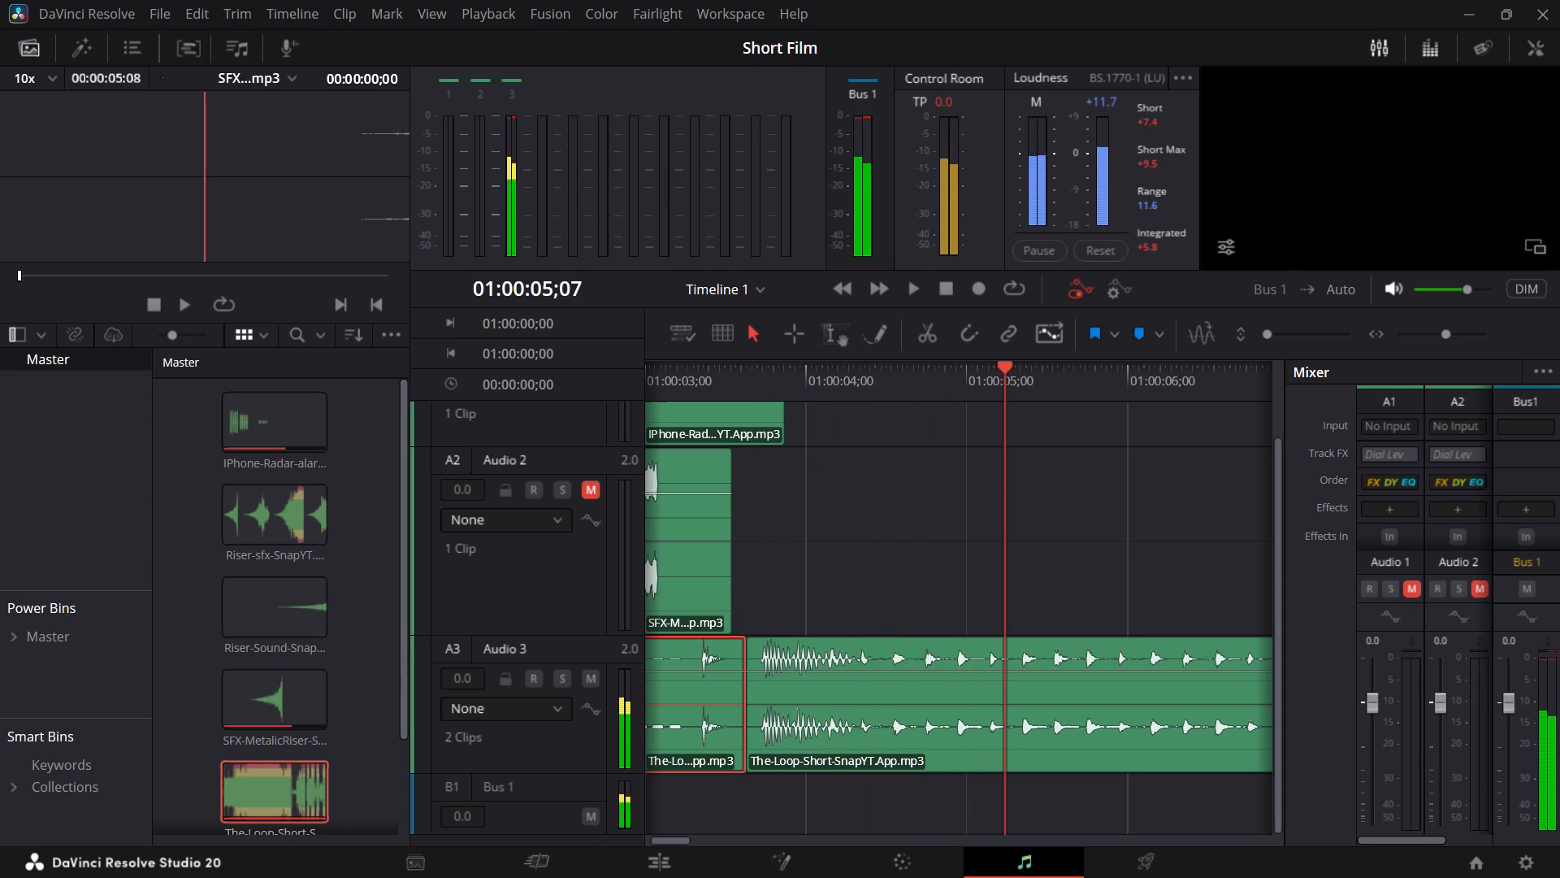
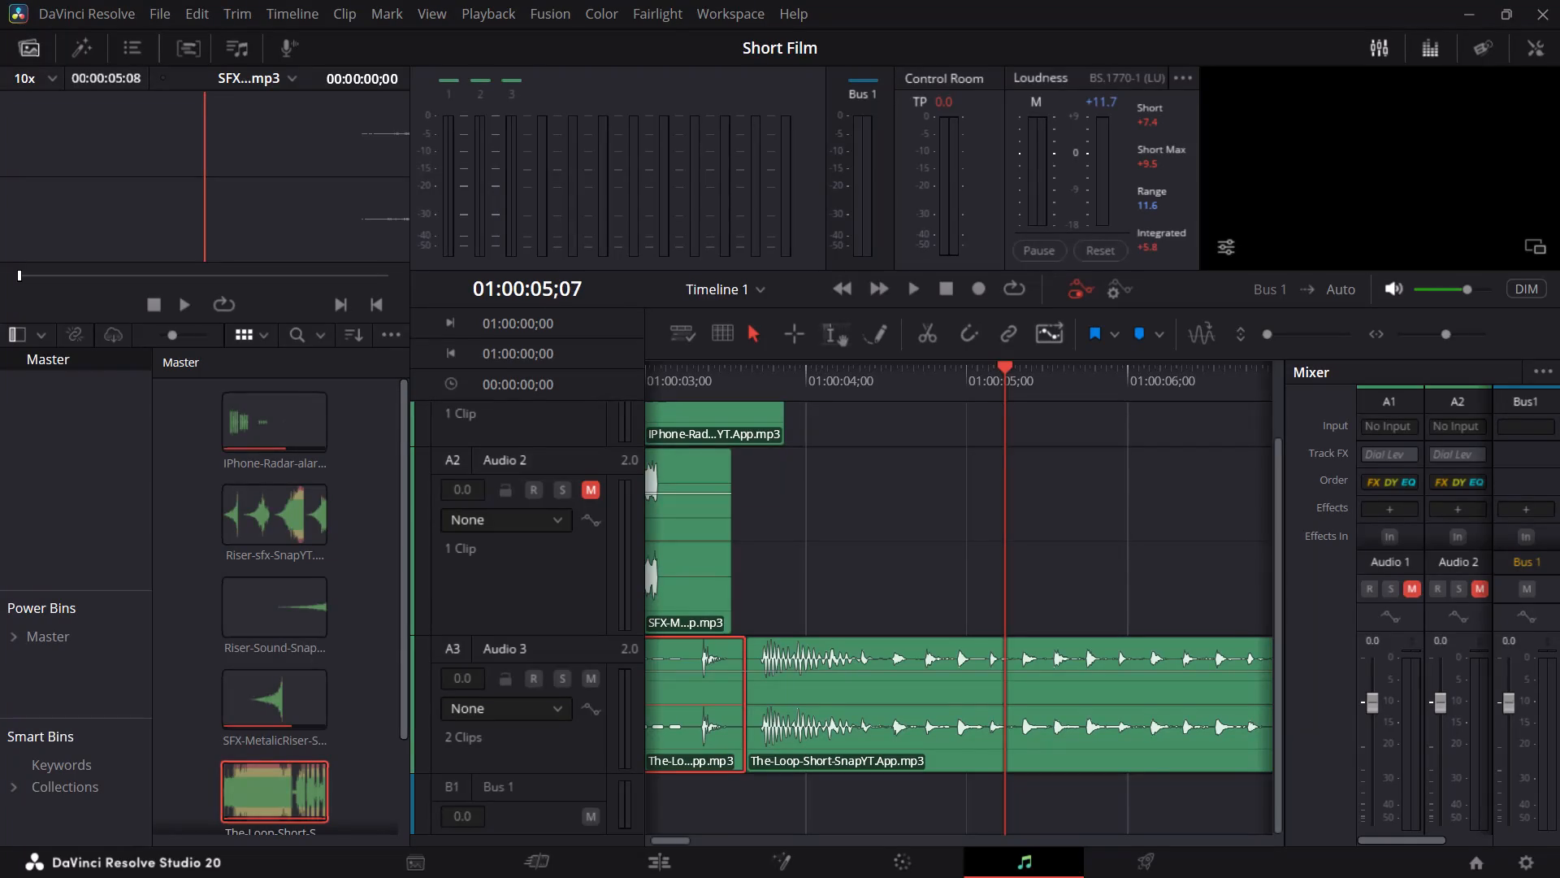
# Split The-Loop-Short clip on Audio 3 at 01:00:04;13, right after the large drum hit, replaying the beats to place the cut.
pyautogui.moveTo(976, 383); pyautogui.dragTo(886, 389)
pyautogui.press('space')
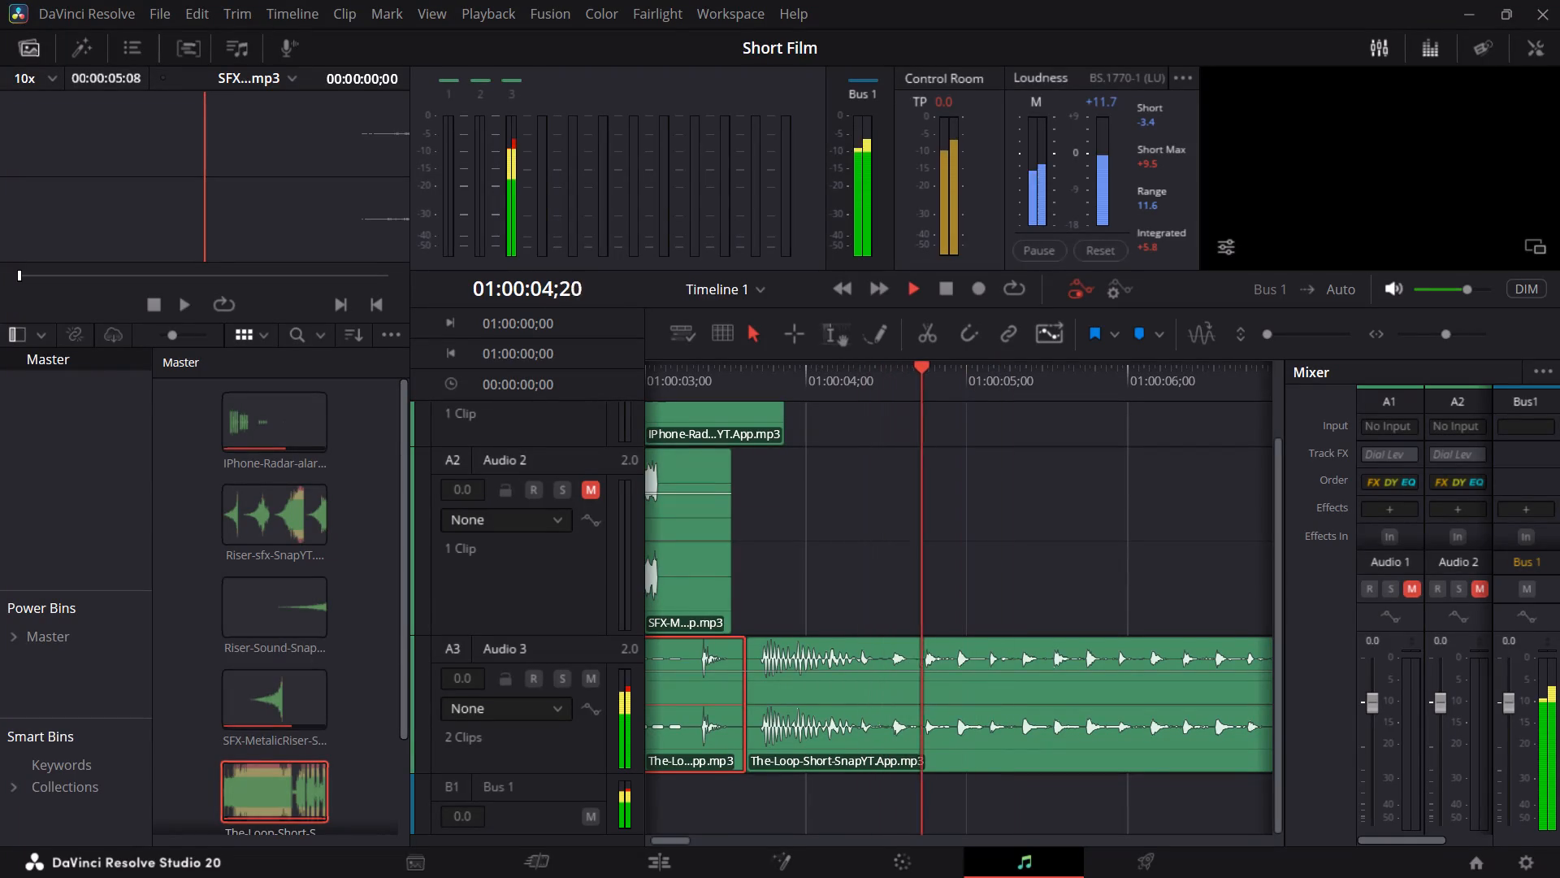
pyautogui.press('space')
pyautogui.moveTo(912, 389); pyautogui.dragTo(878, 395)
pyautogui.press('space')
pyautogui.press('space')
pyautogui.moveTo(908, 395); pyautogui.dragTo(899, 396)
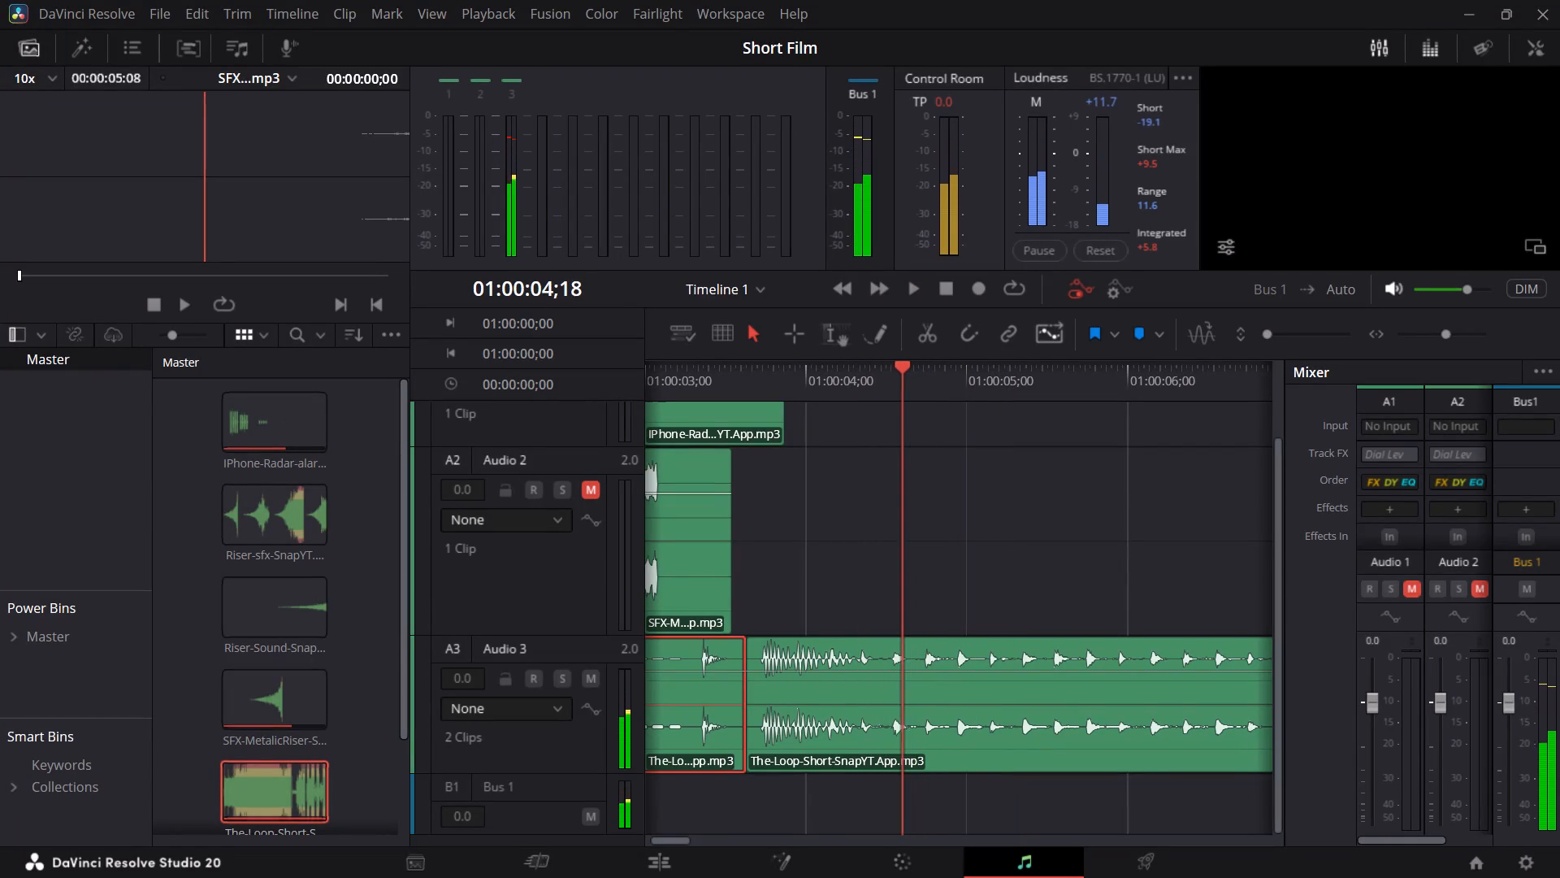
pyautogui.moveTo(899, 396); pyautogui.dragTo(877, 396)
pyautogui.click(902, 658)
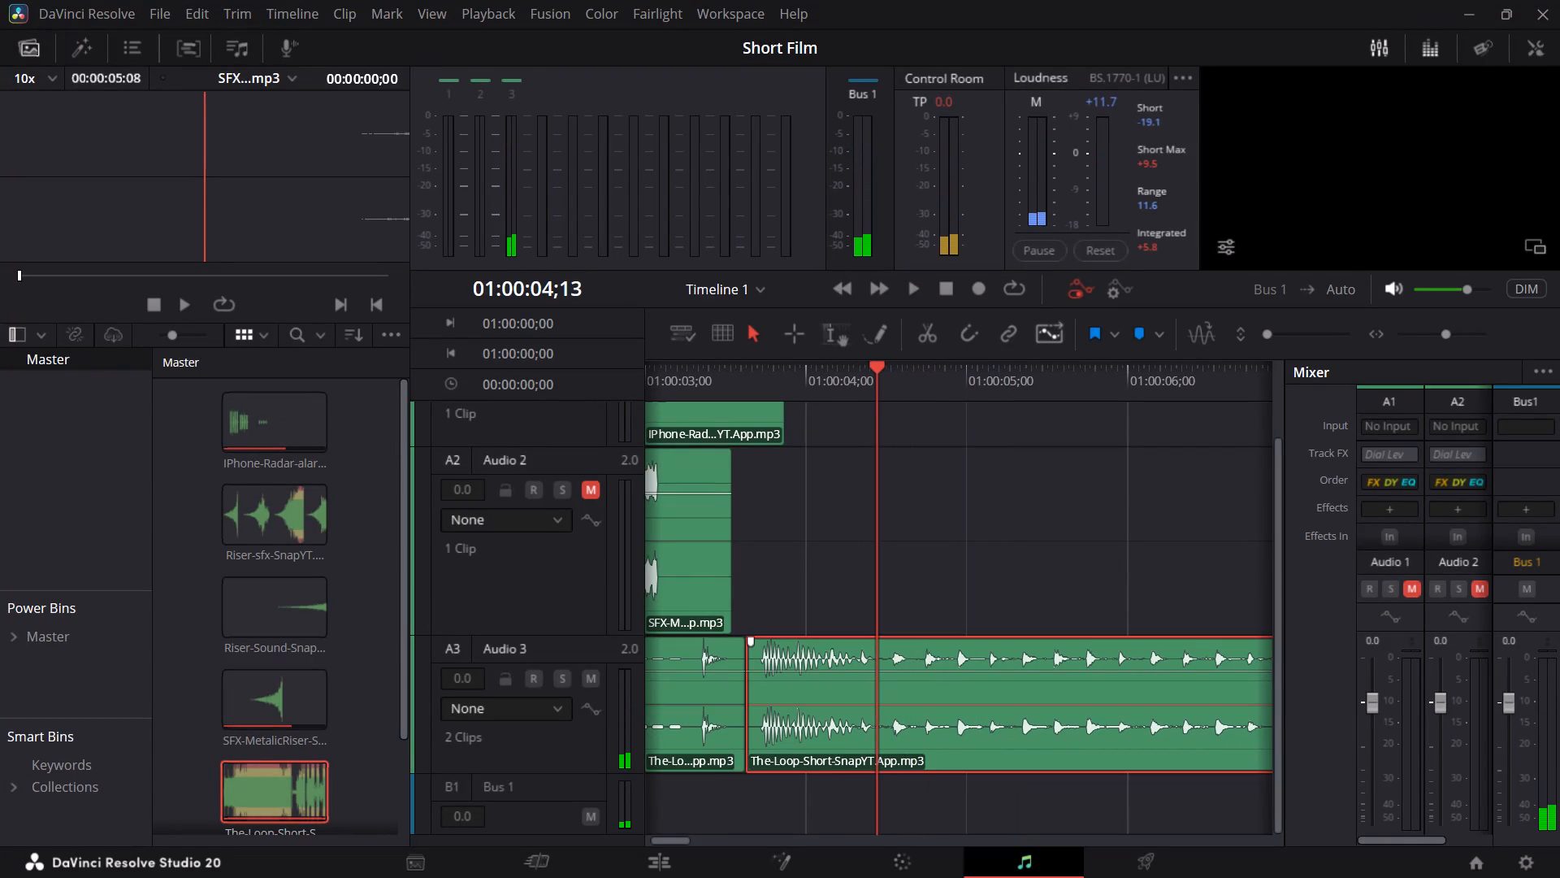
pyautogui.hotkey('ctrl', 'b')
# Split the loop clip after the large hit again at 01:00:04;22, just before the onset of a beat.
pyautogui.press('space')
pyautogui.press('space')
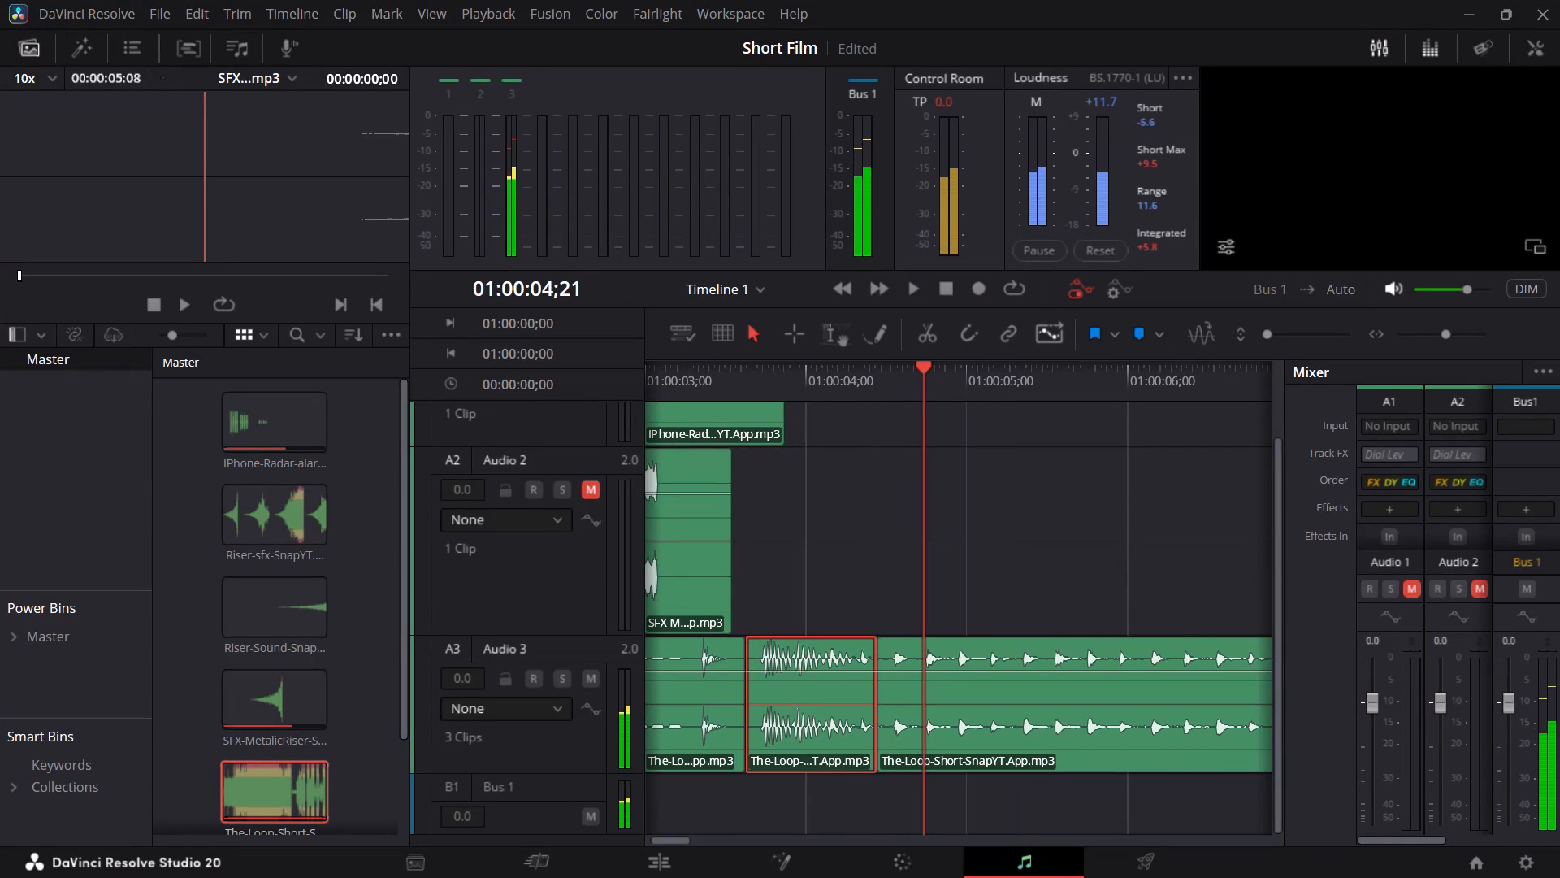
pyautogui.click(1453, 334)
pyautogui.moveTo(984, 381); pyautogui.dragTo(986, 376)
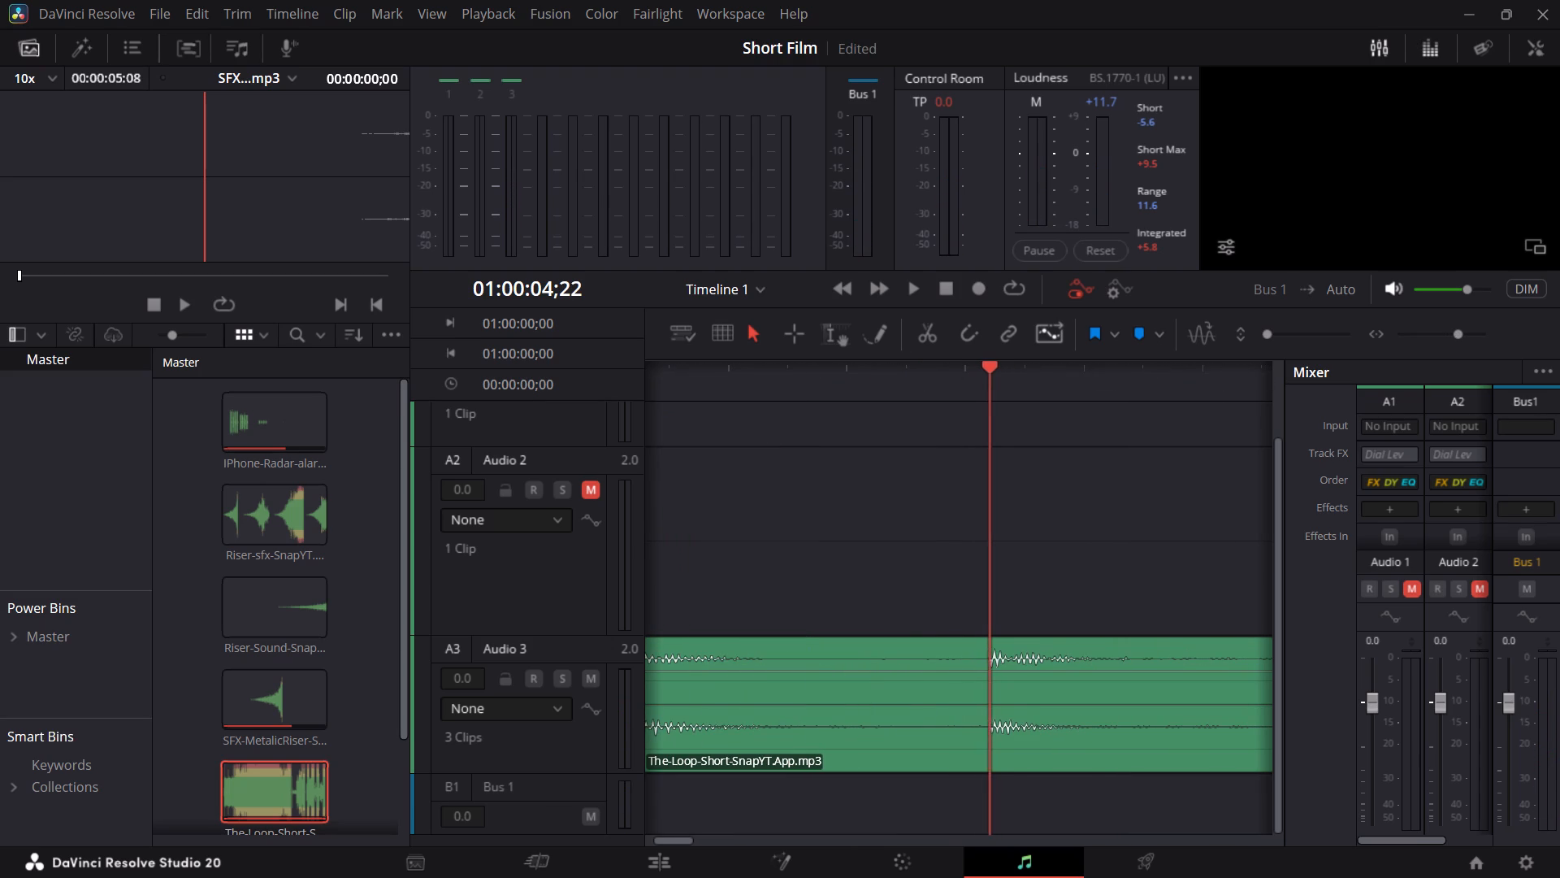
pyautogui.moveTo(986, 376); pyautogui.dragTo(979, 372)
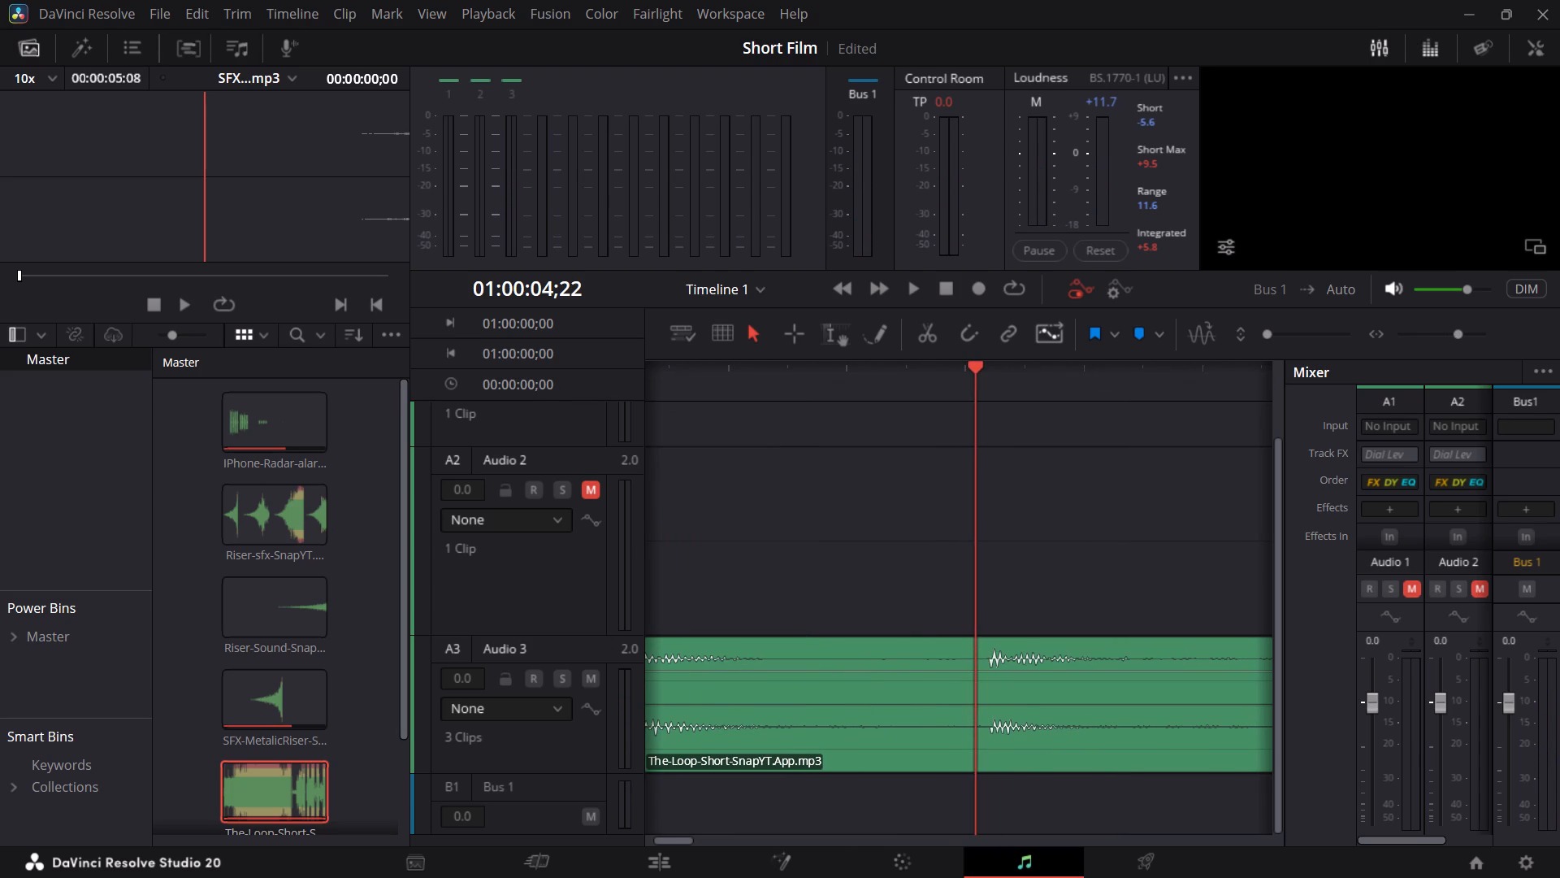
pyautogui.press('Right')
pyautogui.press('Left')
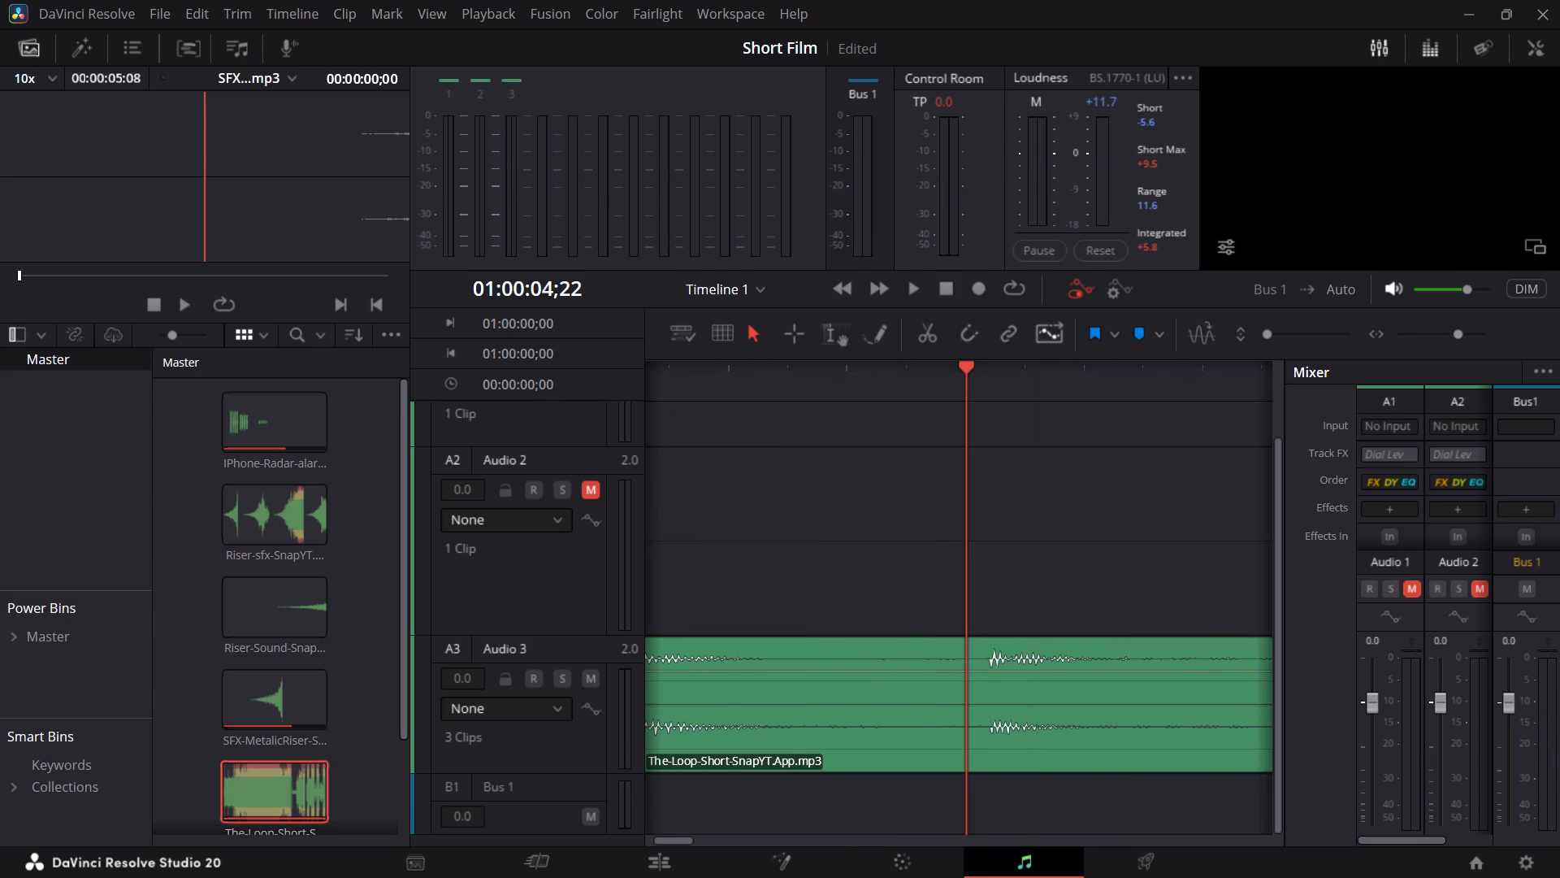
pyautogui.moveTo(967, 363); pyautogui.dragTo(981, 358)
pyautogui.click(1007, 687)
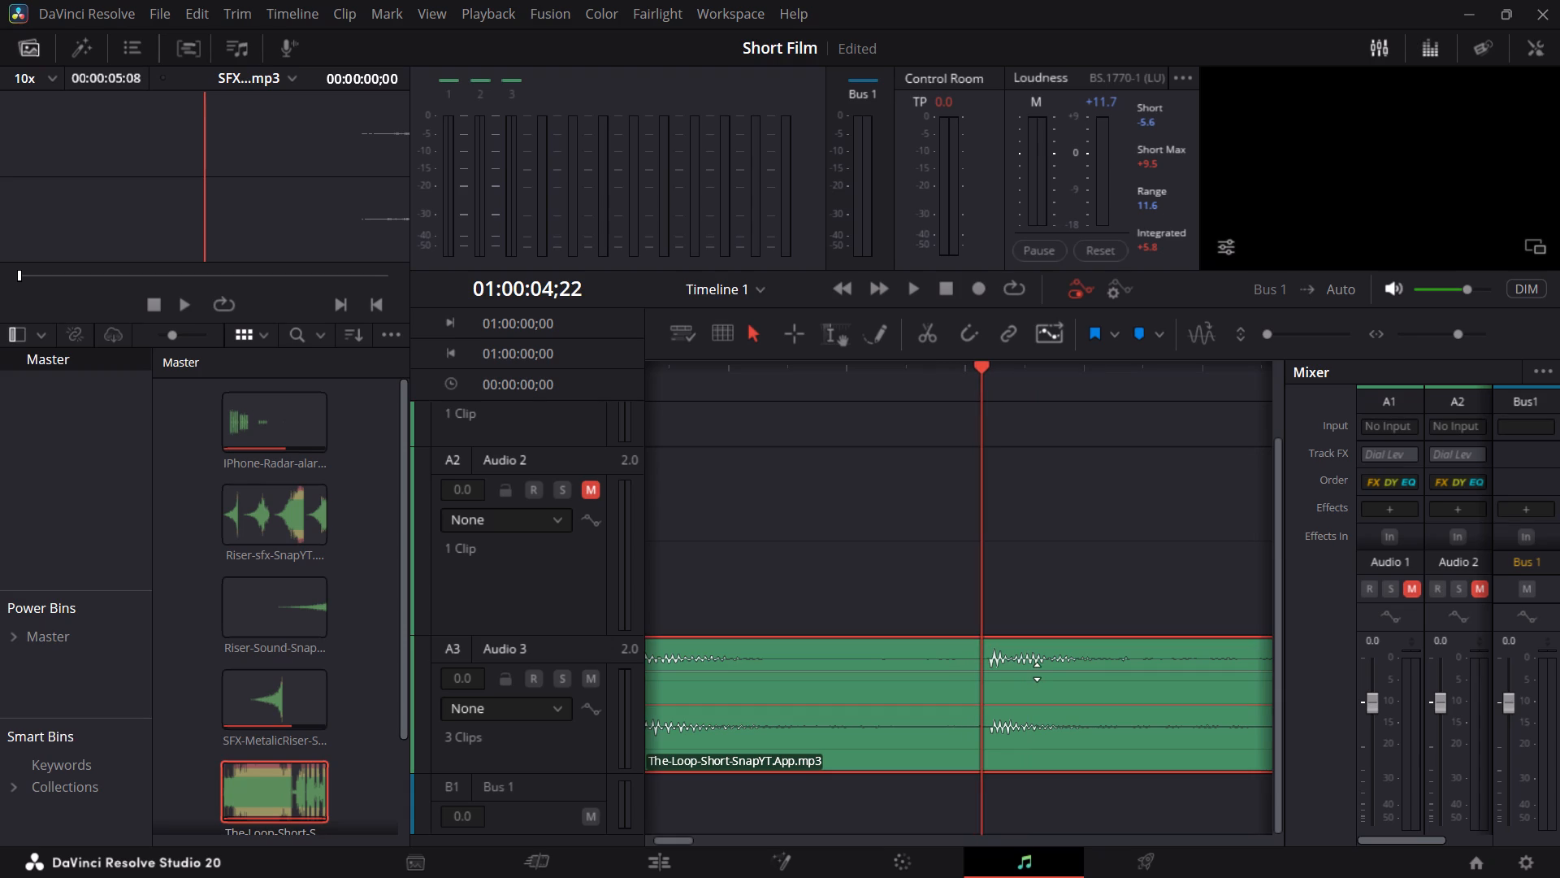
pyautogui.click(984, 369)
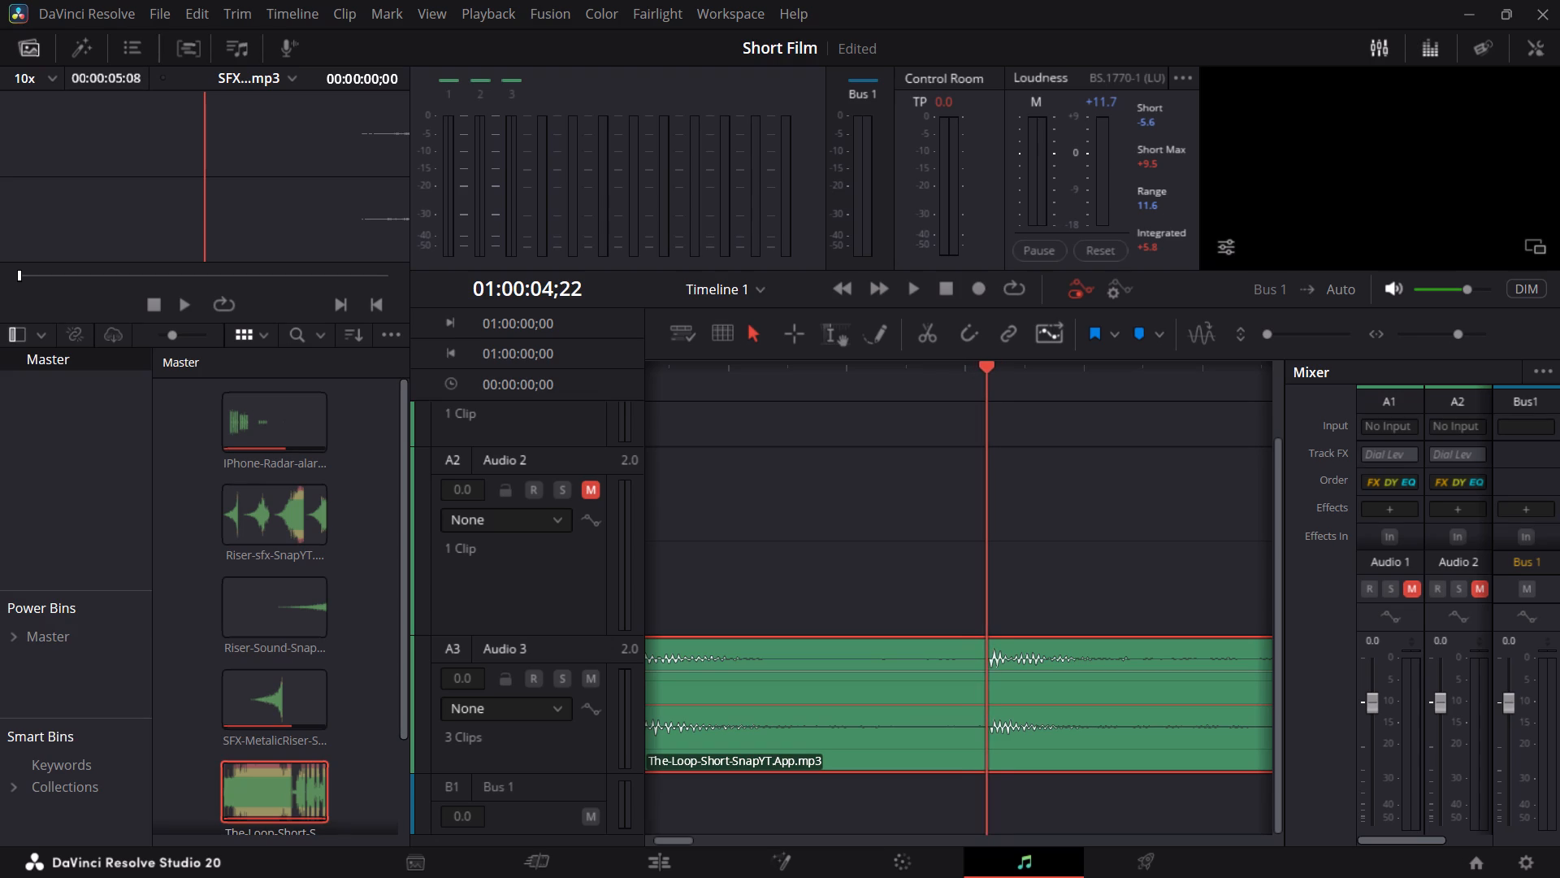
pyautogui.hotkey('ctrl', 'b')
# Split the segment following the large hit at 01:00:04;16, right before its beat, and play across the cuts.
pyautogui.moveTo(908, 561); pyautogui.dragTo(1148, 511, button='middle')
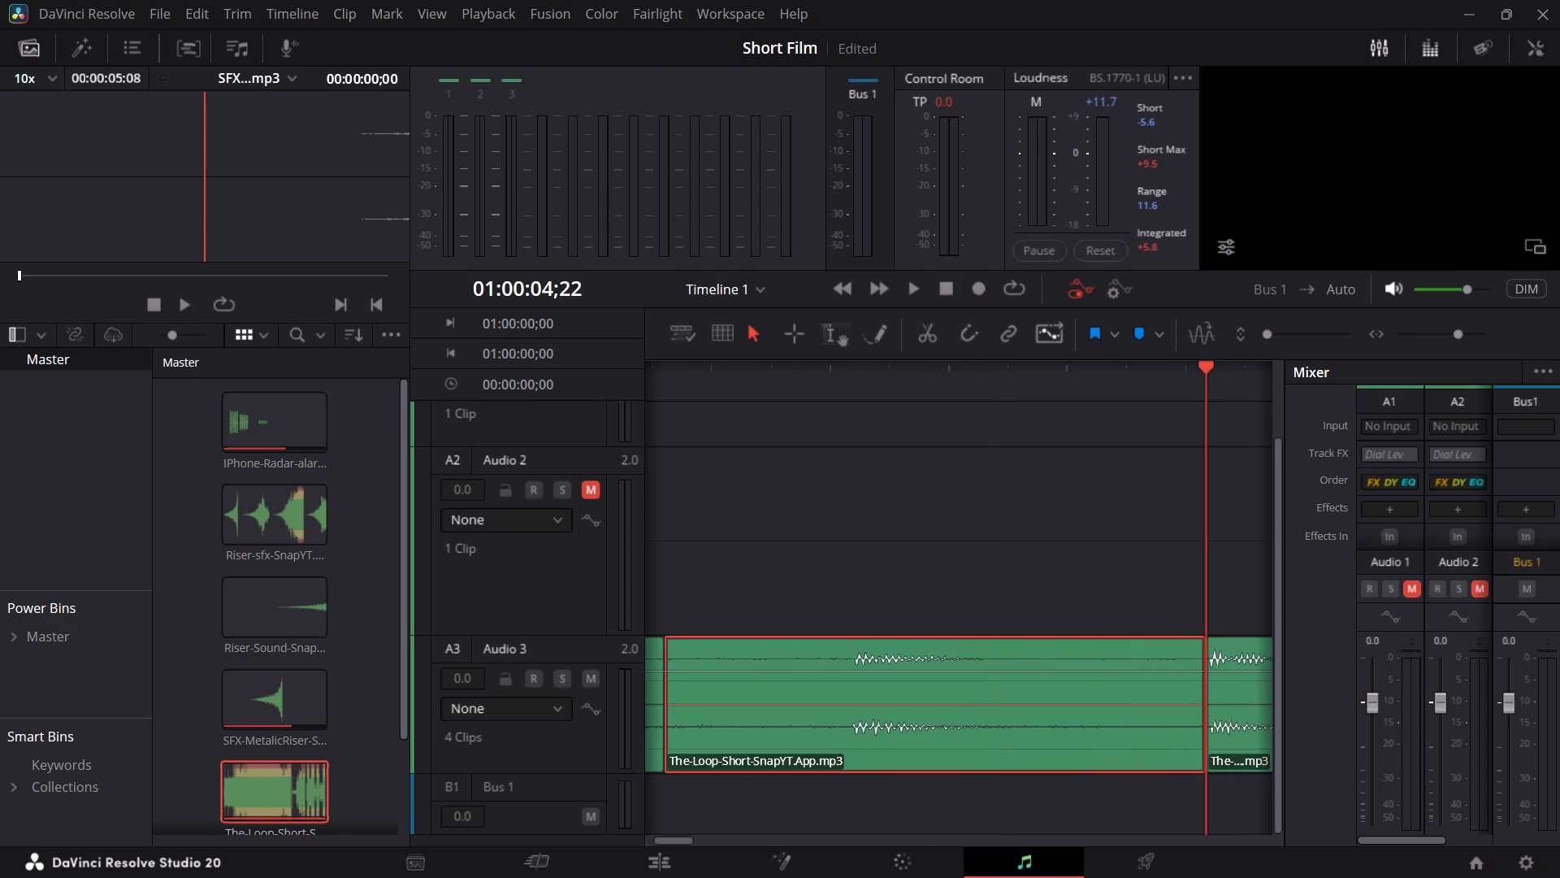
pyautogui.moveTo(887, 372); pyautogui.dragTo(847, 378)
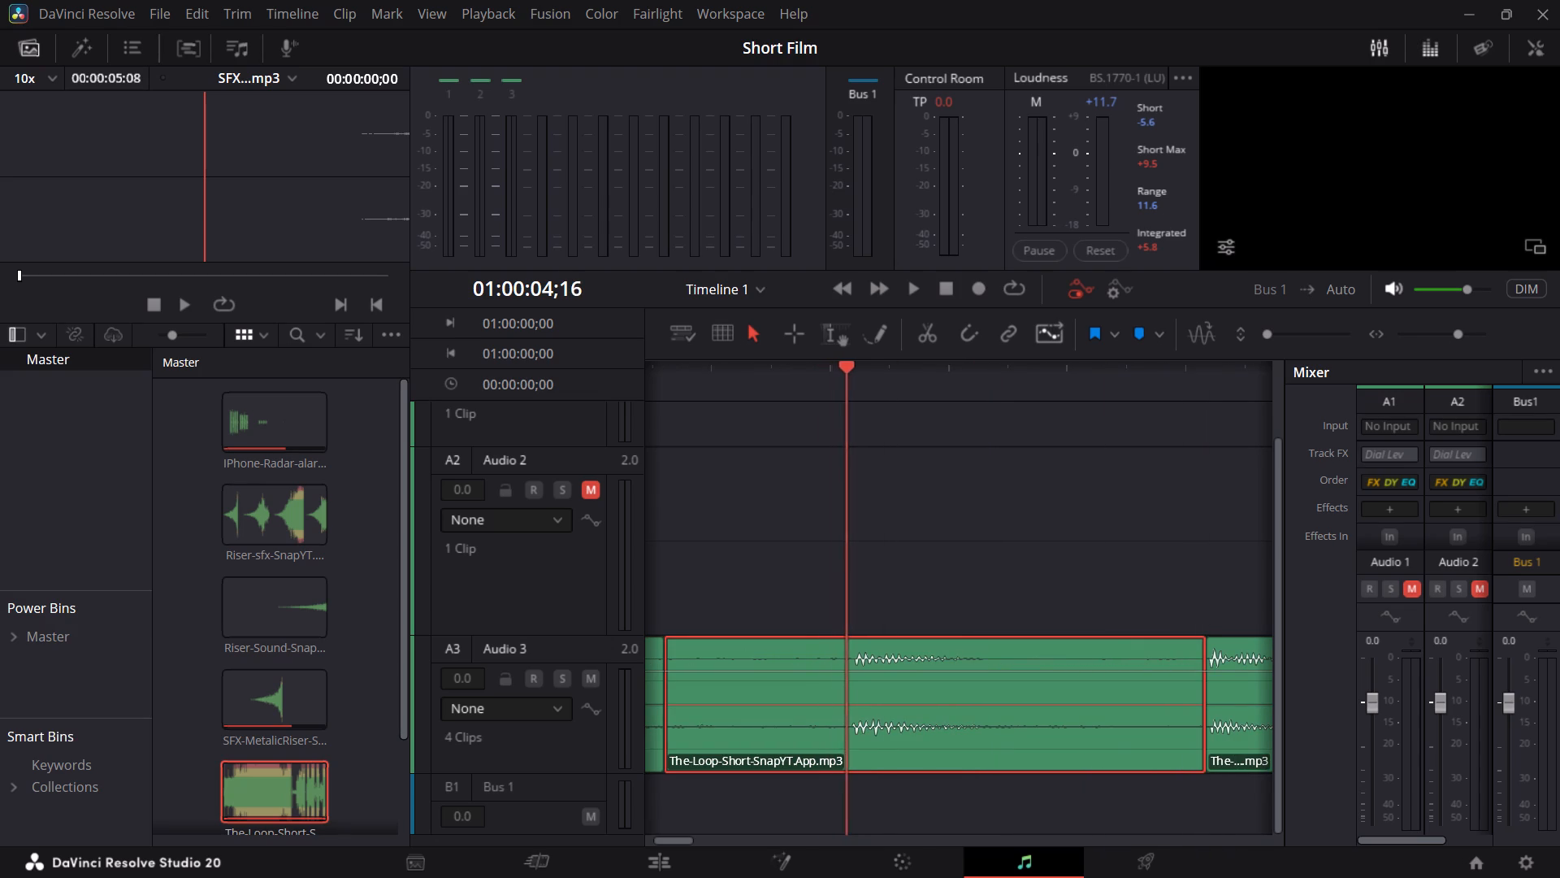
pyautogui.moveTo(847, 378); pyautogui.dragTo(851, 376)
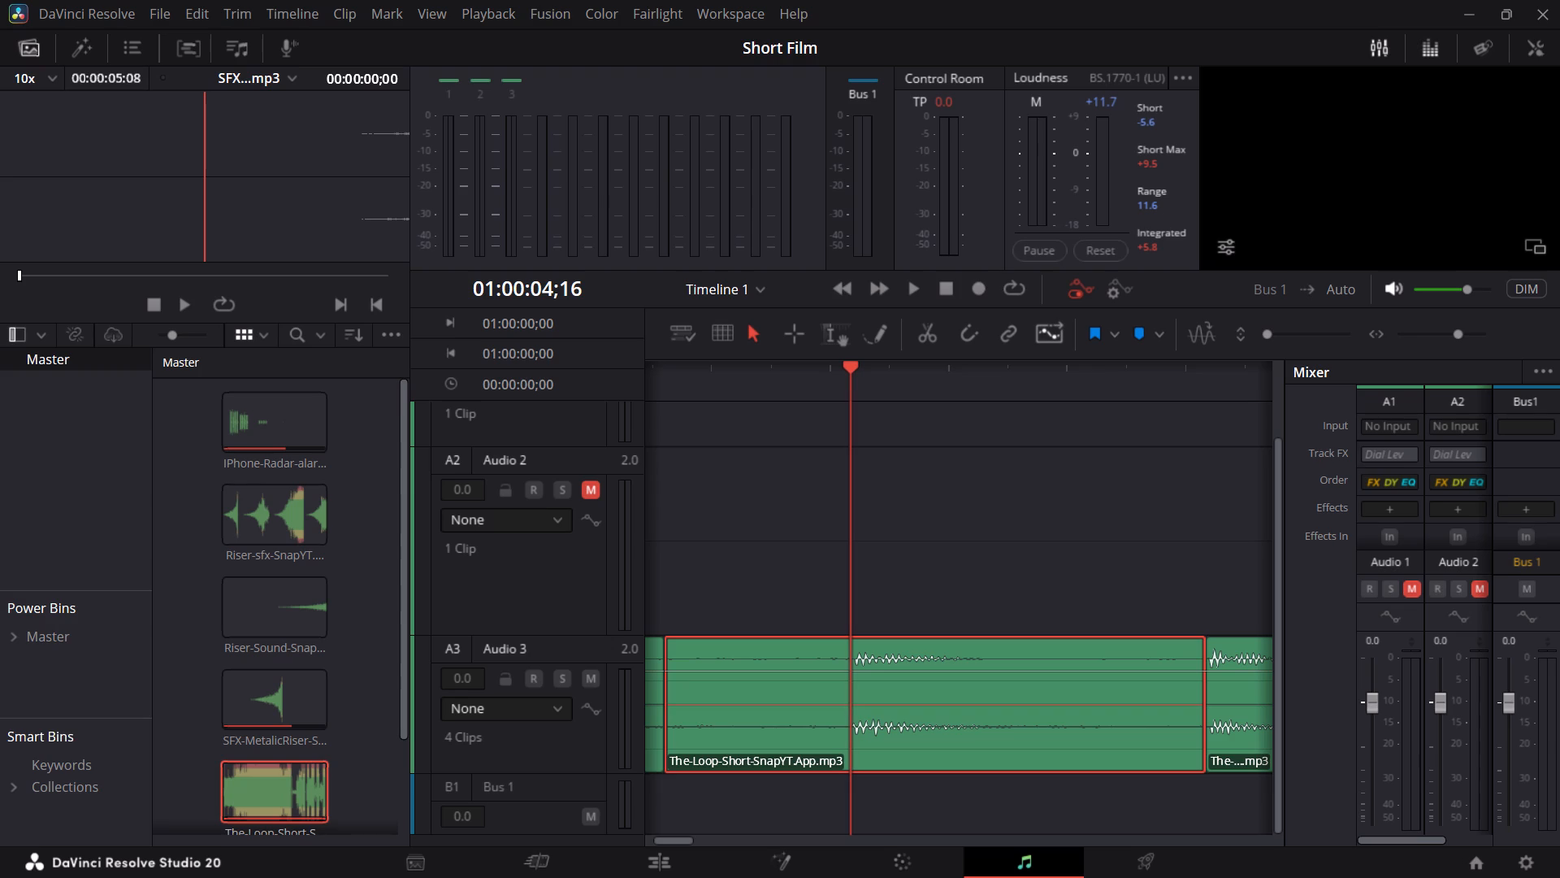
pyautogui.hotkey('ctrl', 'b')
pyautogui.press('space')
pyautogui.press('space')
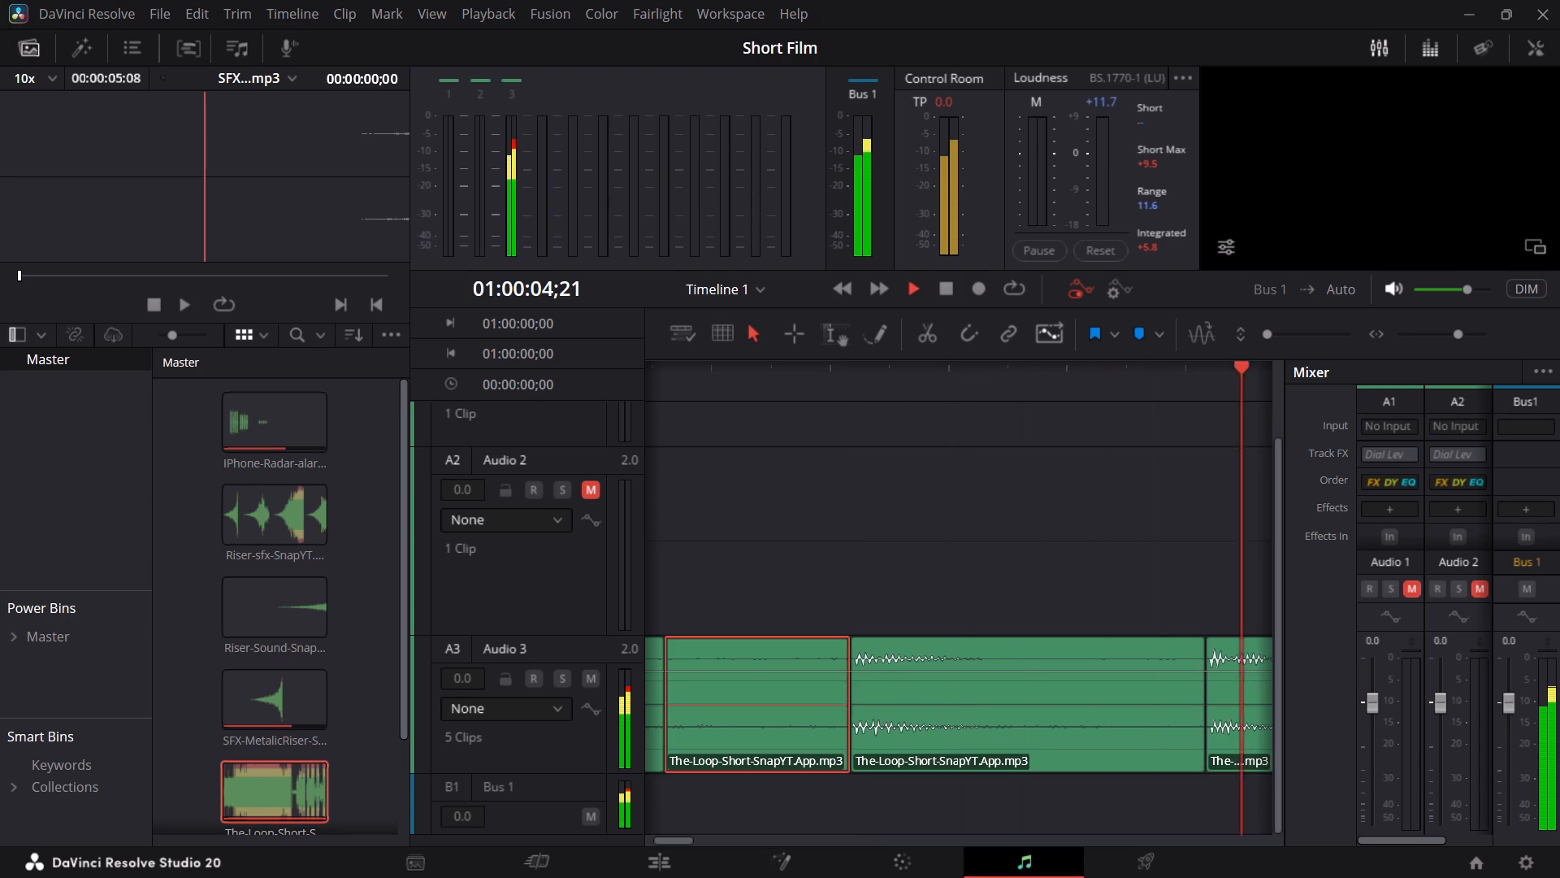
pyautogui.moveTo(791, 489); pyautogui.dragTo(1117, 489, button='middle')
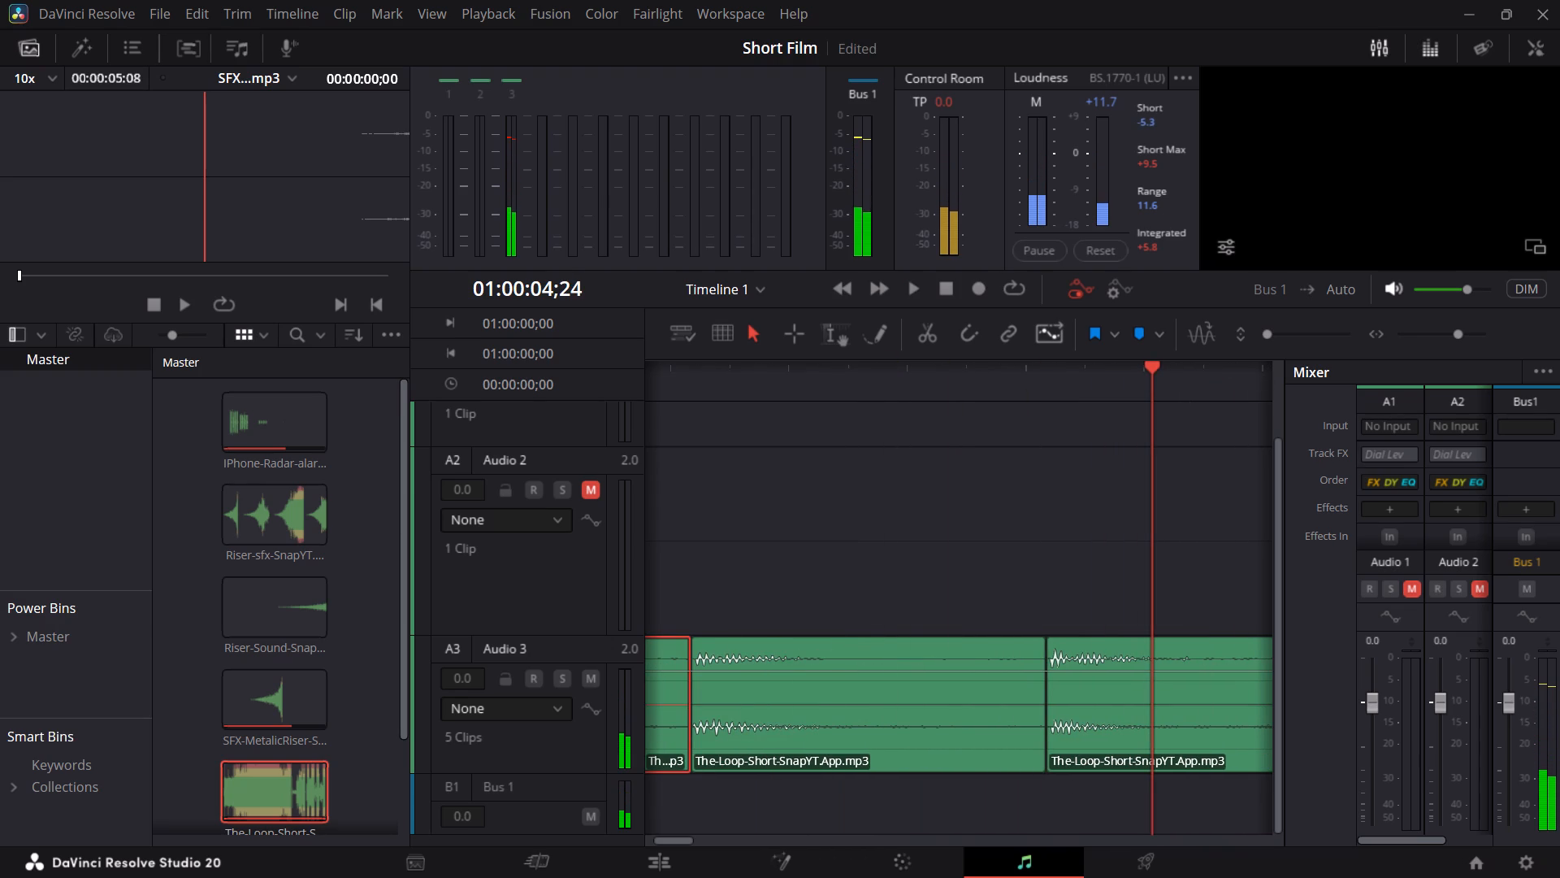
# Play Audio 3 from before the large drum hit across the new splits and into the regular beats to check the rhythm.
pyautogui.moveTo(1456, 330); pyautogui.dragTo(1443, 327)
pyautogui.moveTo(890, 557); pyautogui.dragTo(933, 545, button='middle')
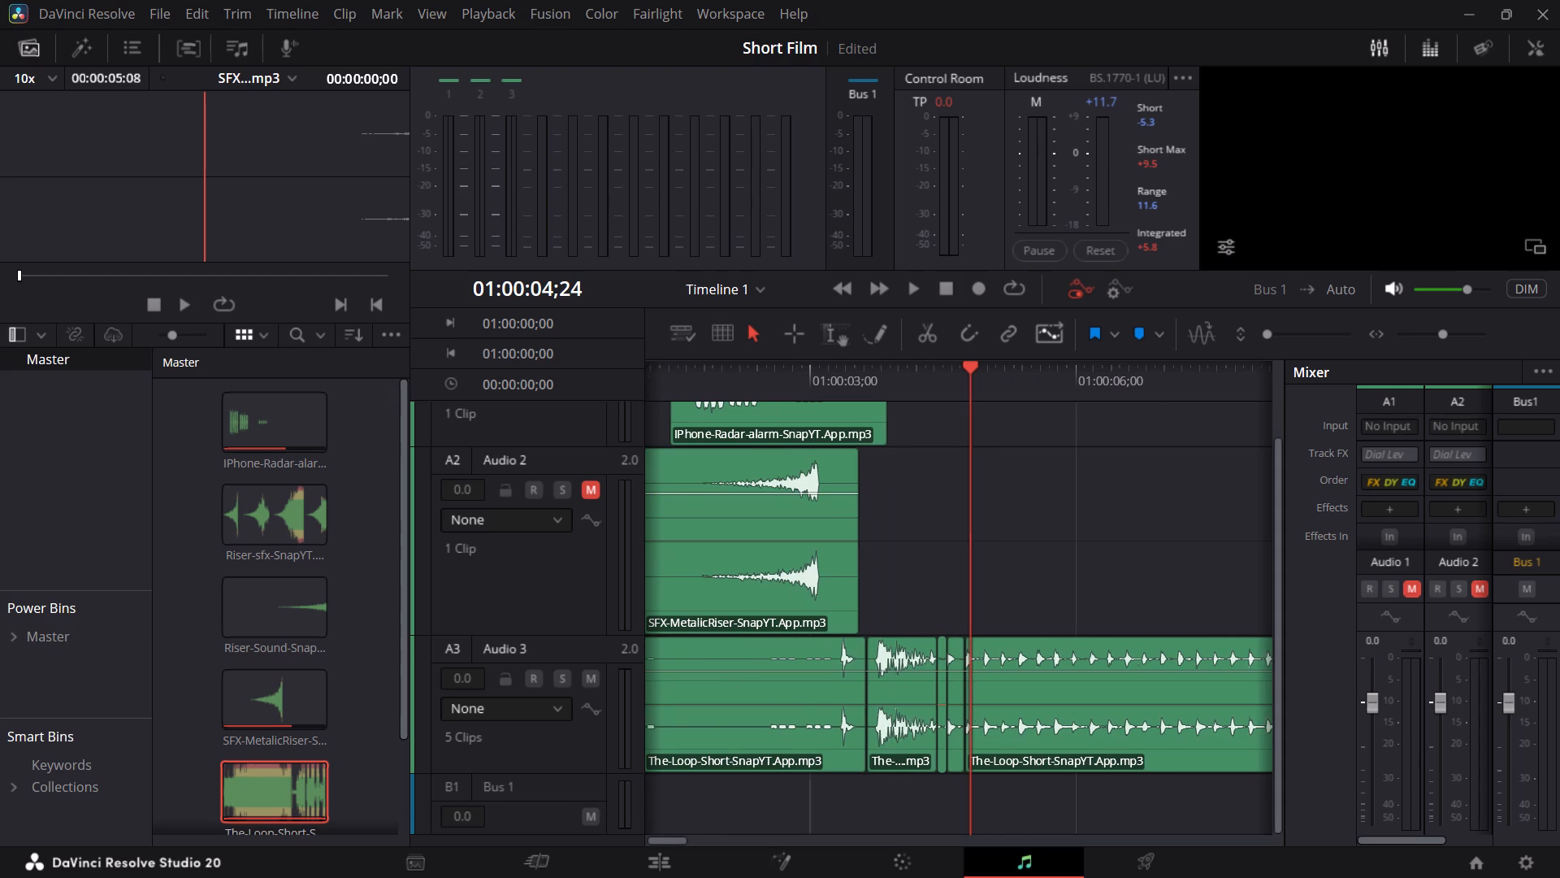
pyautogui.moveTo(933, 545); pyautogui.dragTo(1021, 527, button='middle')
pyautogui.moveTo(1025, 380); pyautogui.dragTo(939, 387)
pyautogui.press('space')
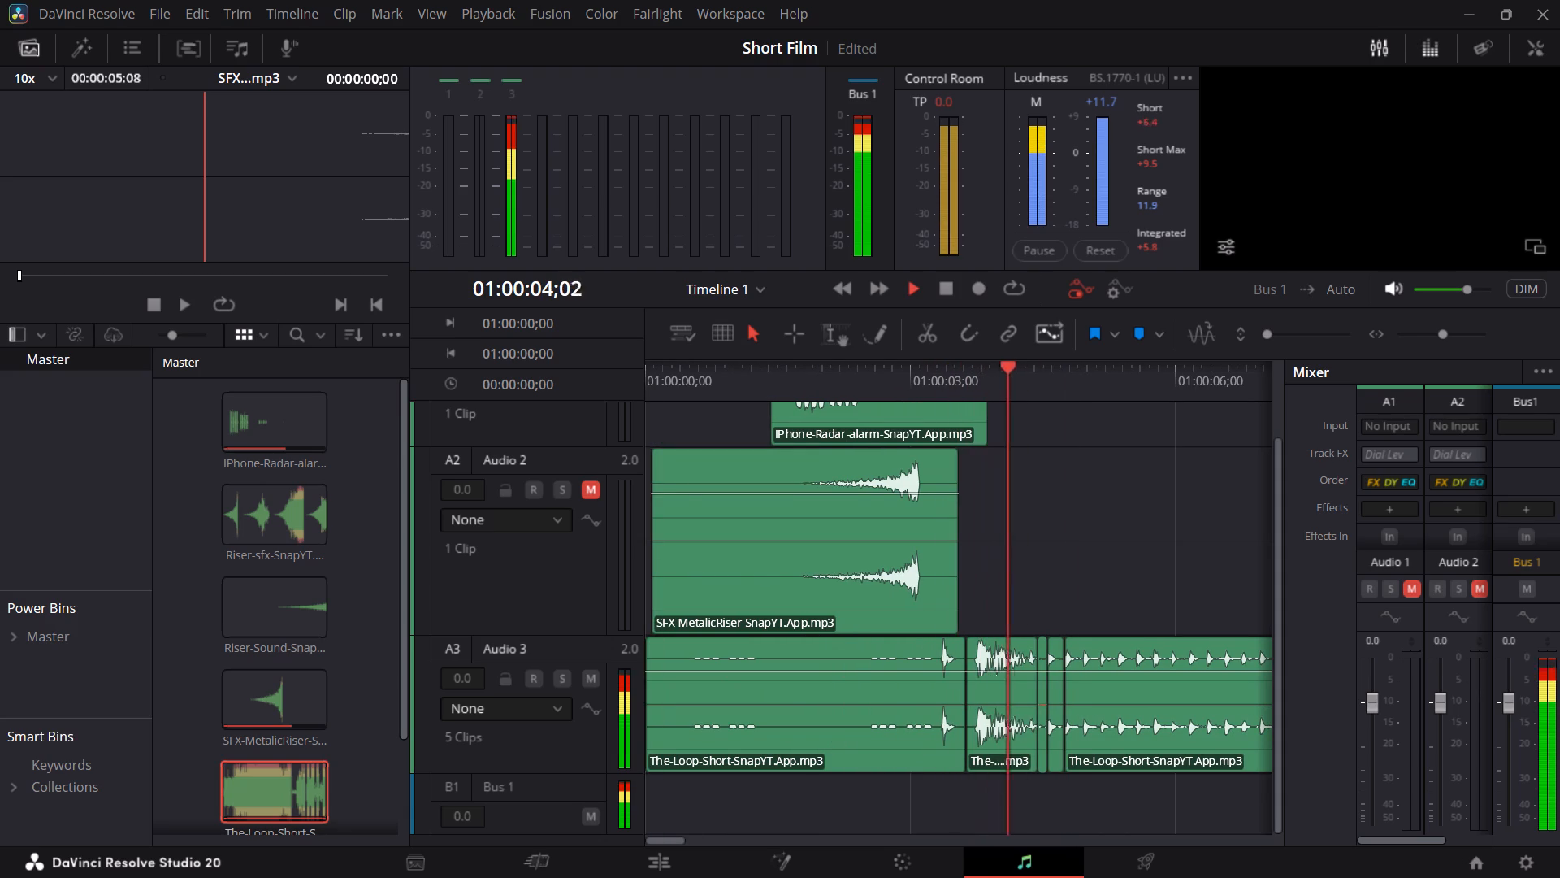
pyautogui.moveTo(1095, 550); pyautogui.dragTo(881, 550, button='middle')
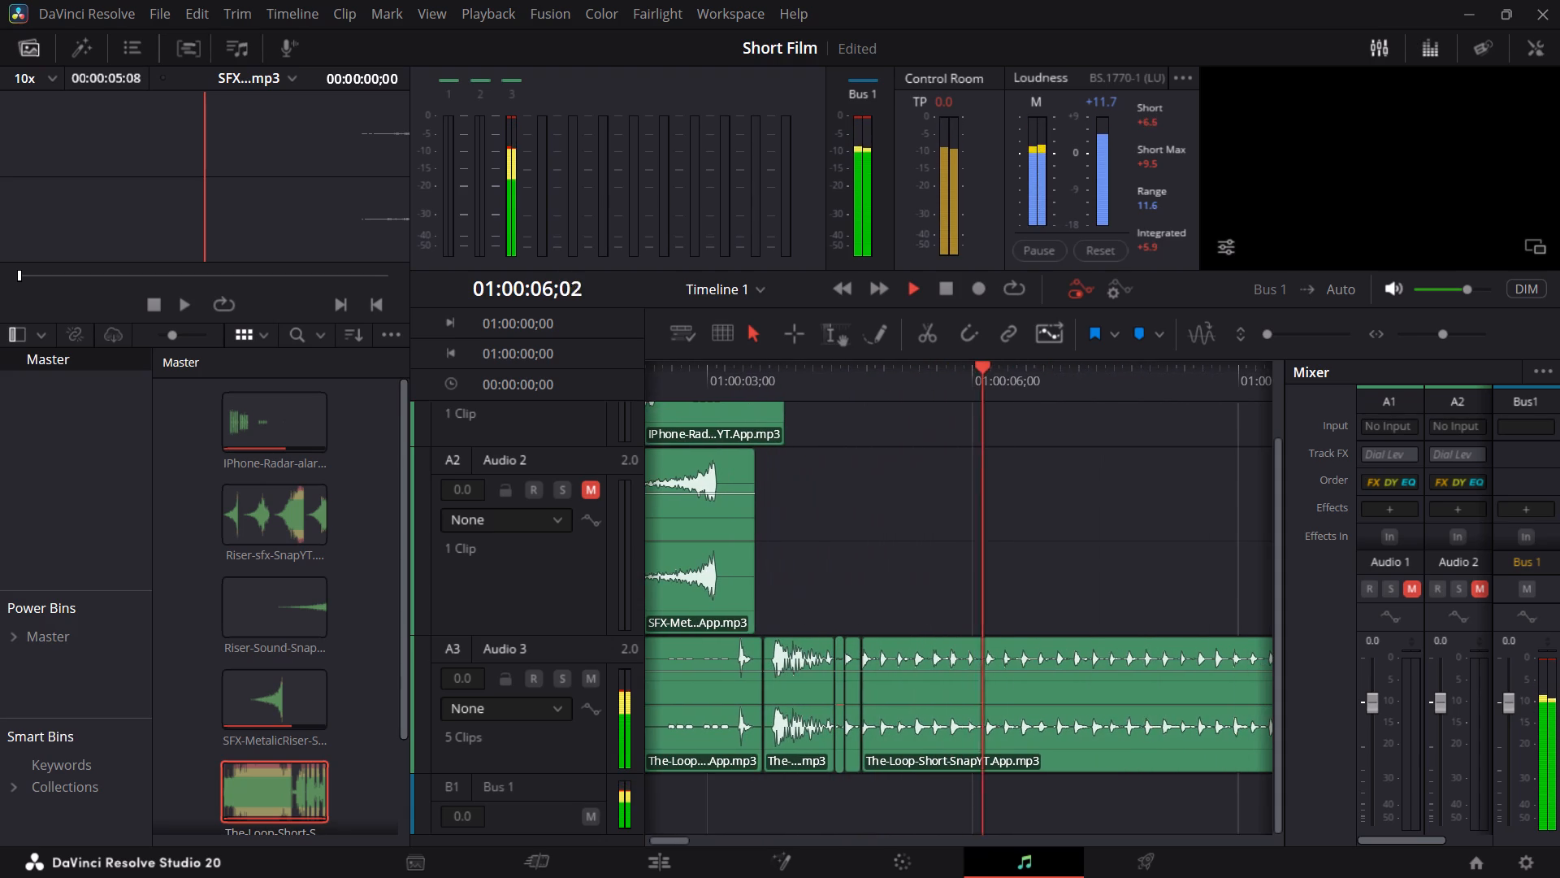
pyautogui.moveTo(1019, 556); pyautogui.dragTo(961, 556, button='middle')
pyautogui.press('space')
pyautogui.press('space')
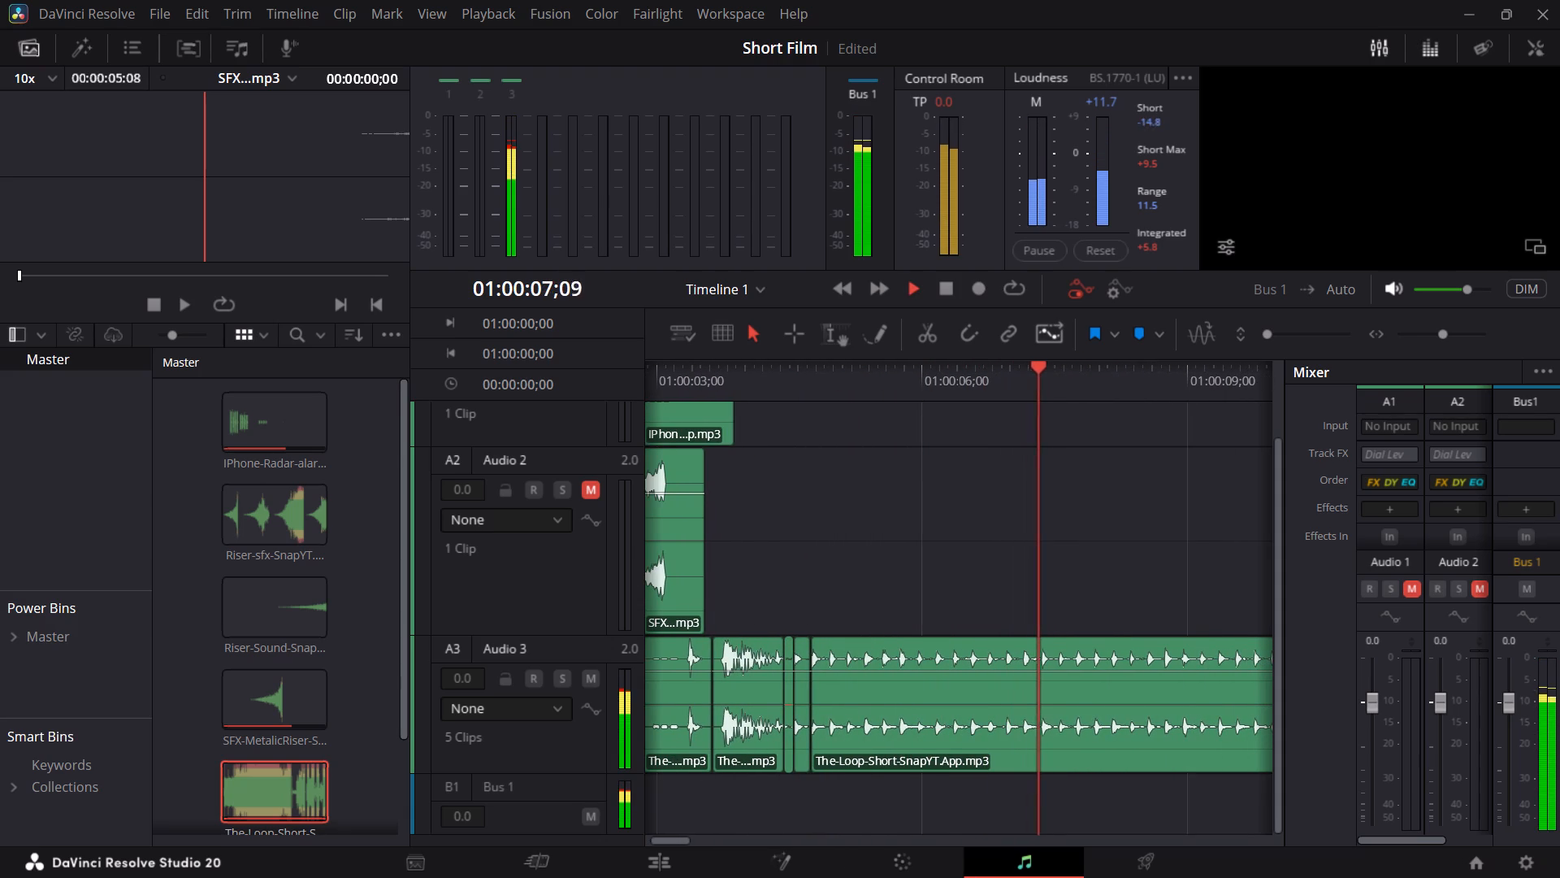
pyautogui.press('space')
pyautogui.press('space')
pyautogui.press('space')
# Play the remaining loop clip from shortly before 01:00:06;00 and replay the beats around 01:00:09;18 to examine the pattern.
pyautogui.moveTo(1059, 384); pyautogui.dragTo(911, 404)
pyautogui.press('space')
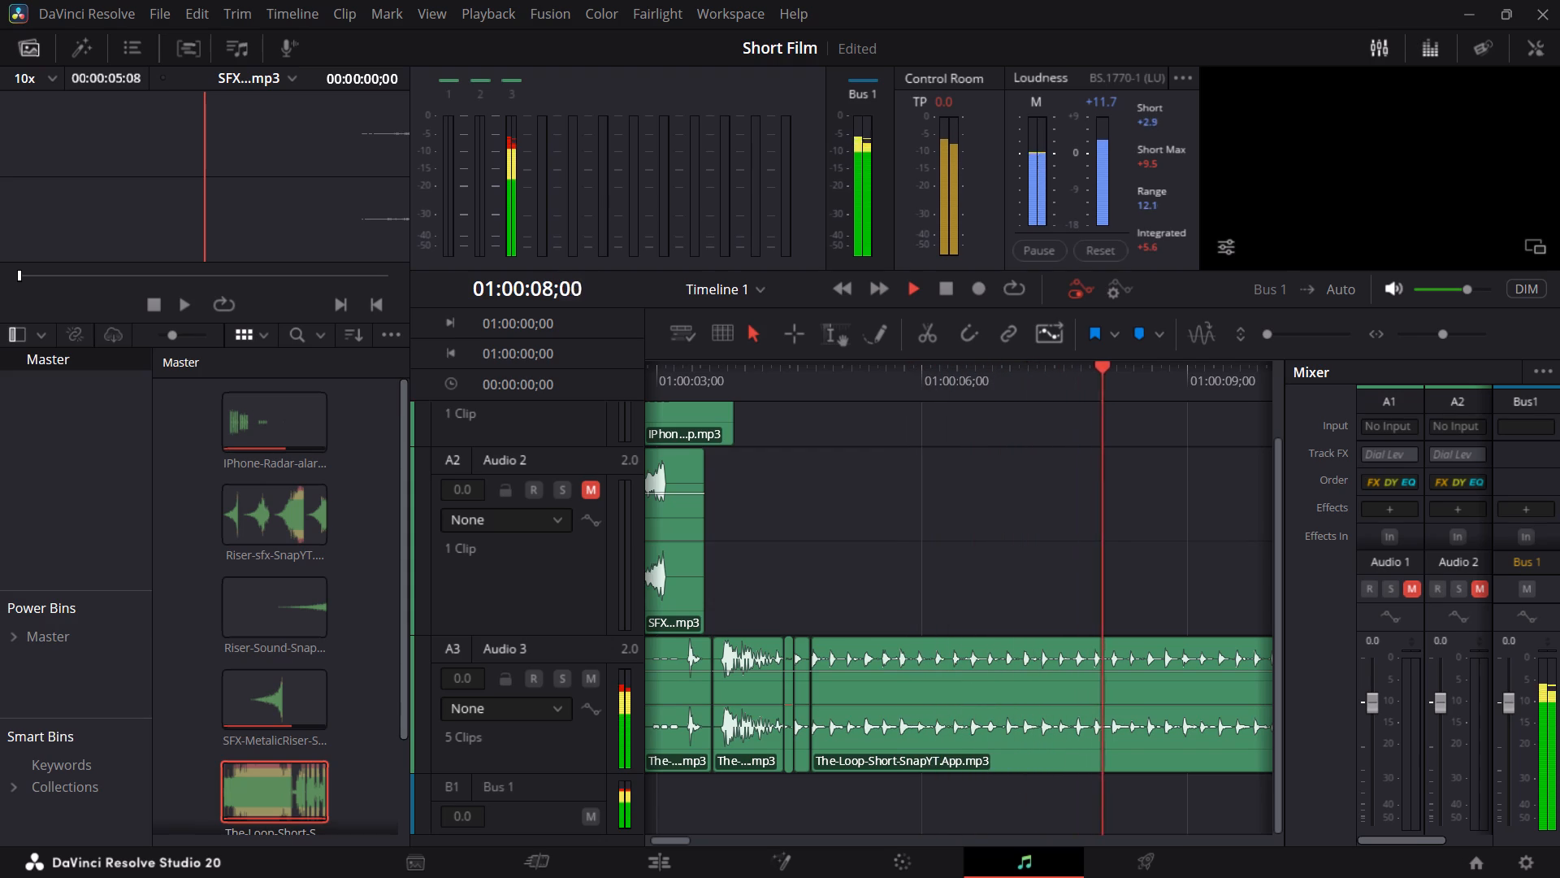
pyautogui.press('space')
pyautogui.press('space')
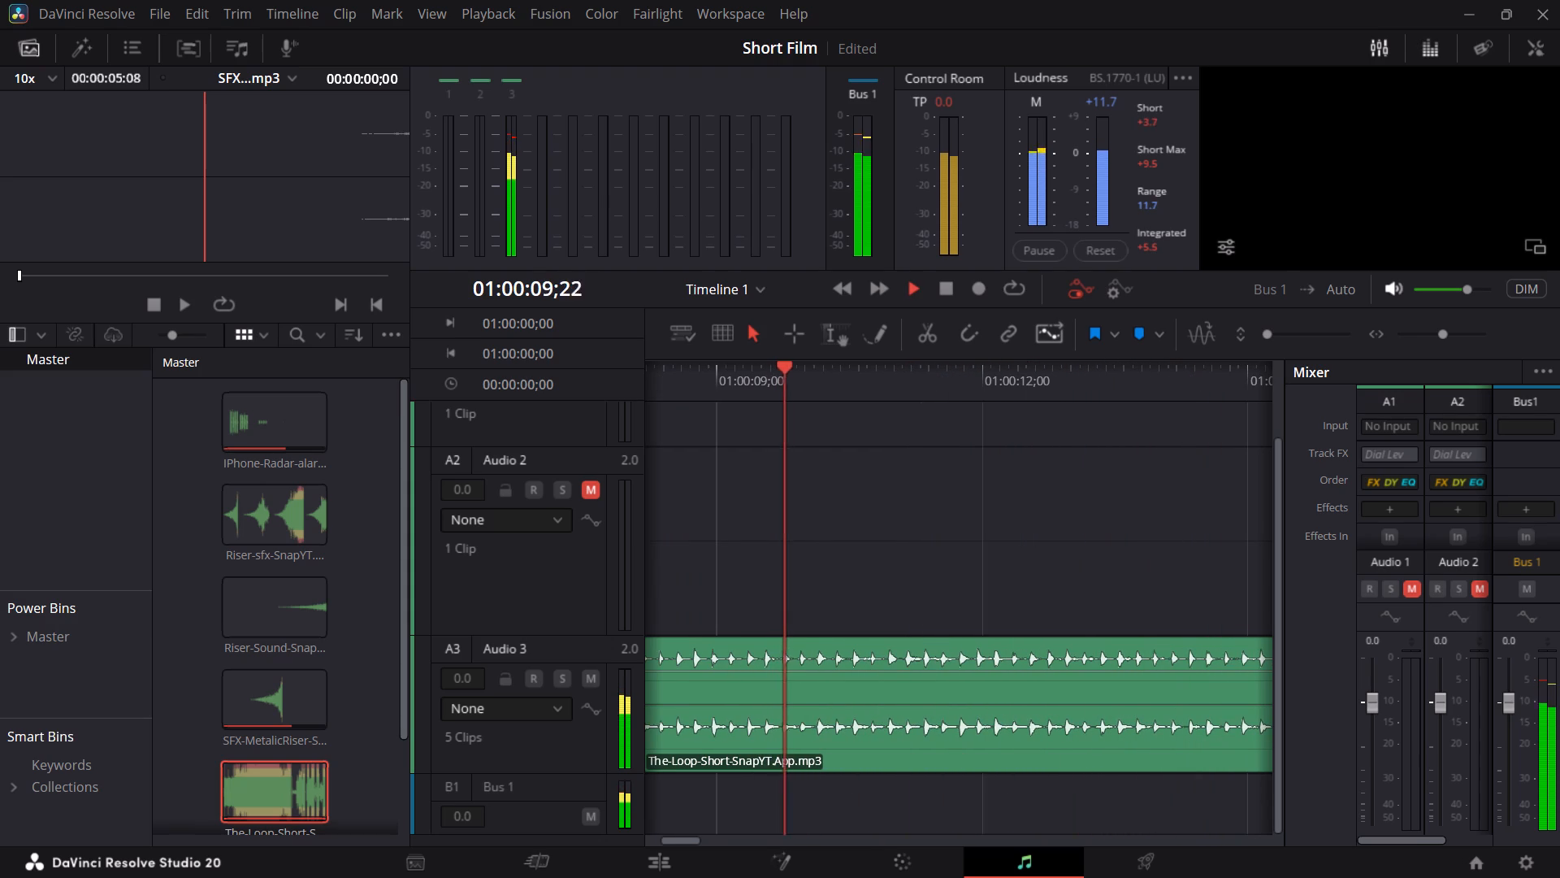
pyautogui.press('space')
pyautogui.moveTo(821, 381); pyautogui.dragTo(791, 381)
pyautogui.press('space')
pyautogui.press('space')
pyautogui.moveTo(792, 380); pyautogui.dragTo(752, 385)
pyautogui.press('space')
pyautogui.press('space')
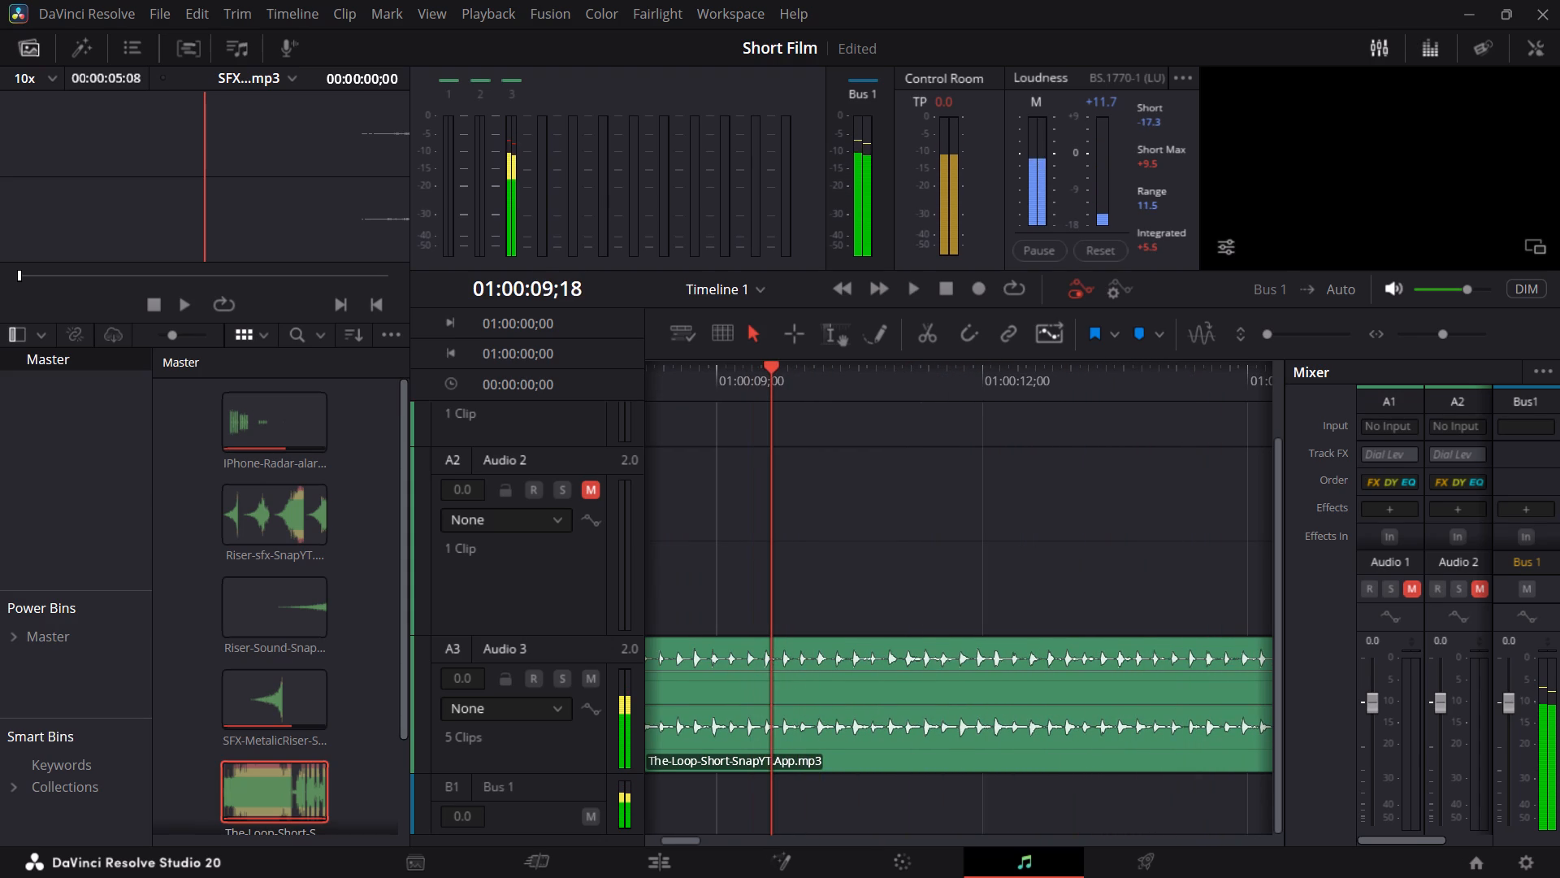
# Examine individual beats between 01:00:09;22 and 01:00:10;00 on Audio 3 with short playbacks and a close waveform view.
pyautogui.press('space')
pyautogui.press('space')
pyautogui.press('space')
pyautogui.press('space')
pyautogui.click(792, 380)
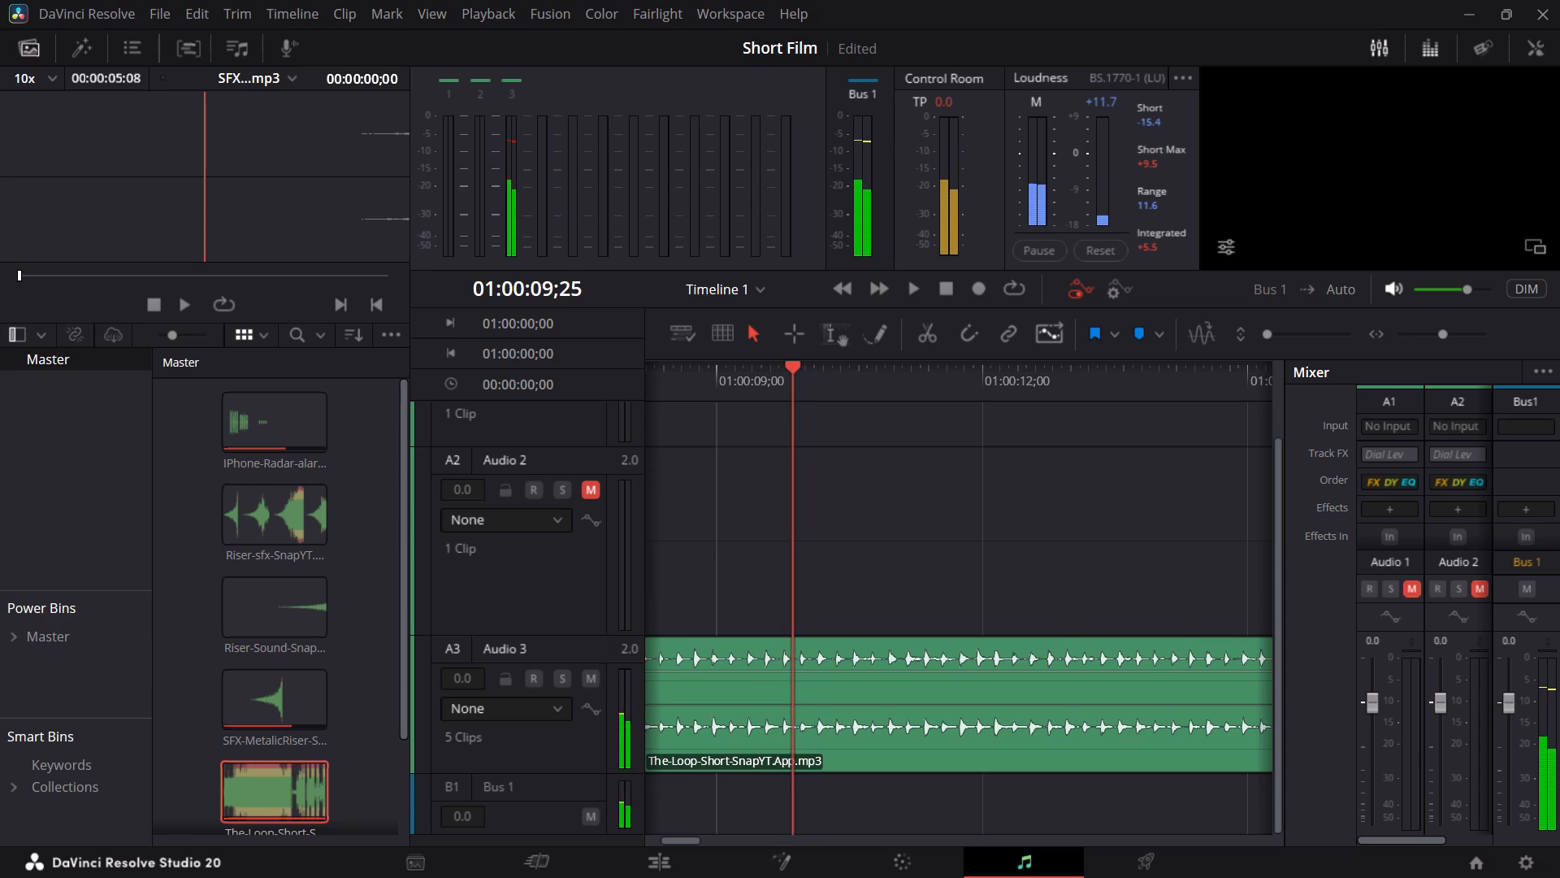
pyautogui.moveTo(1449, 330); pyautogui.dragTo(1457, 330)
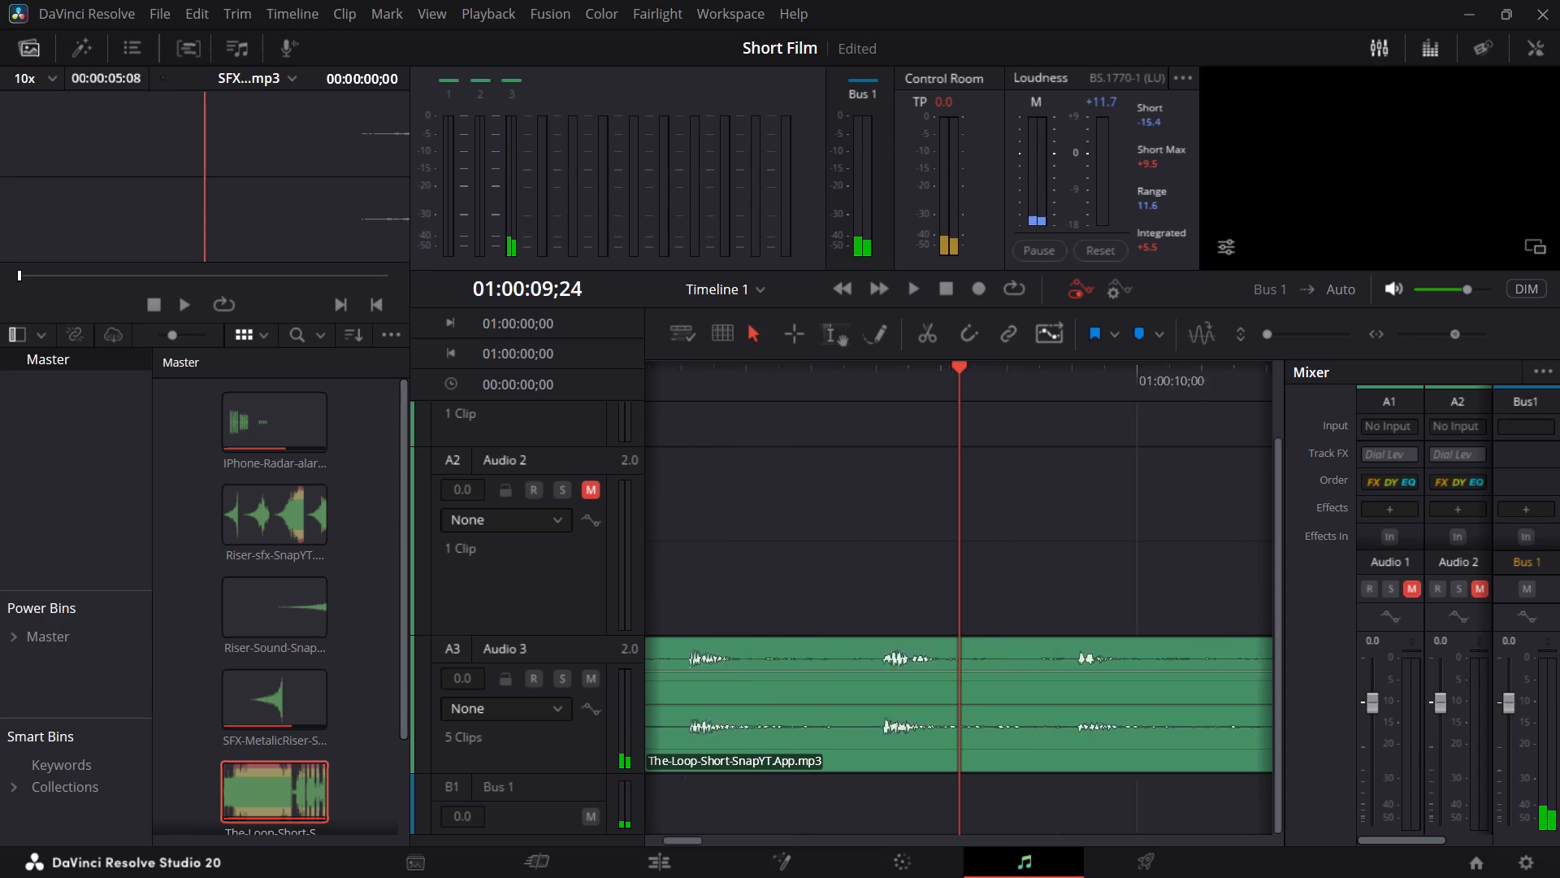
pyautogui.moveTo(1457, 330); pyautogui.dragTo(1459, 322)
pyautogui.moveTo(945, 395); pyautogui.dragTo(687, 391)
pyautogui.press('space')
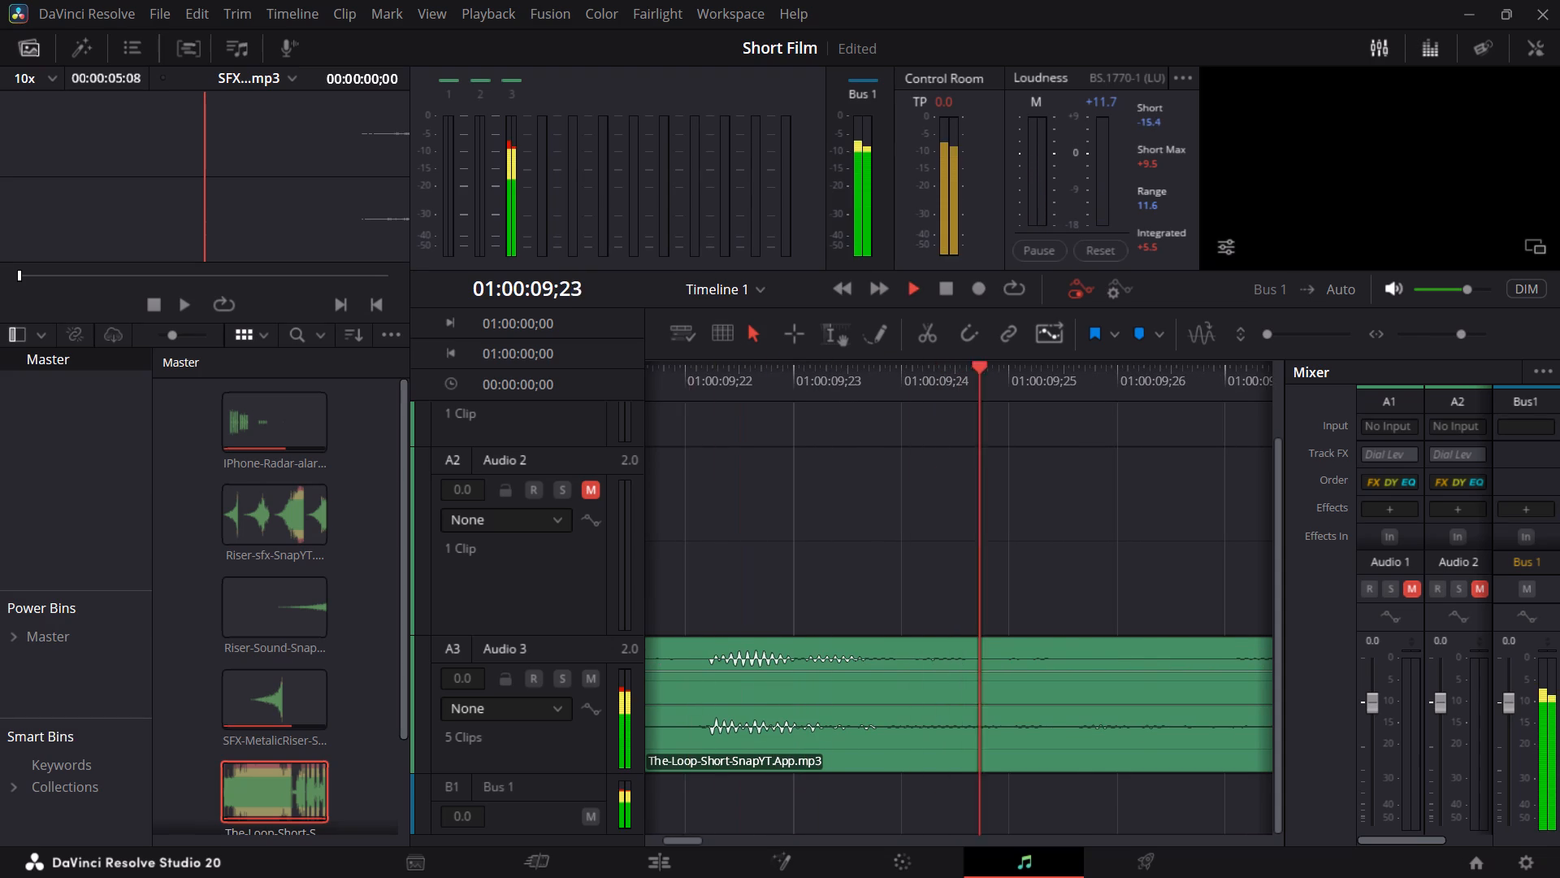
pyautogui.press('space')
pyautogui.moveTo(1461, 331); pyautogui.dragTo(1458, 331)
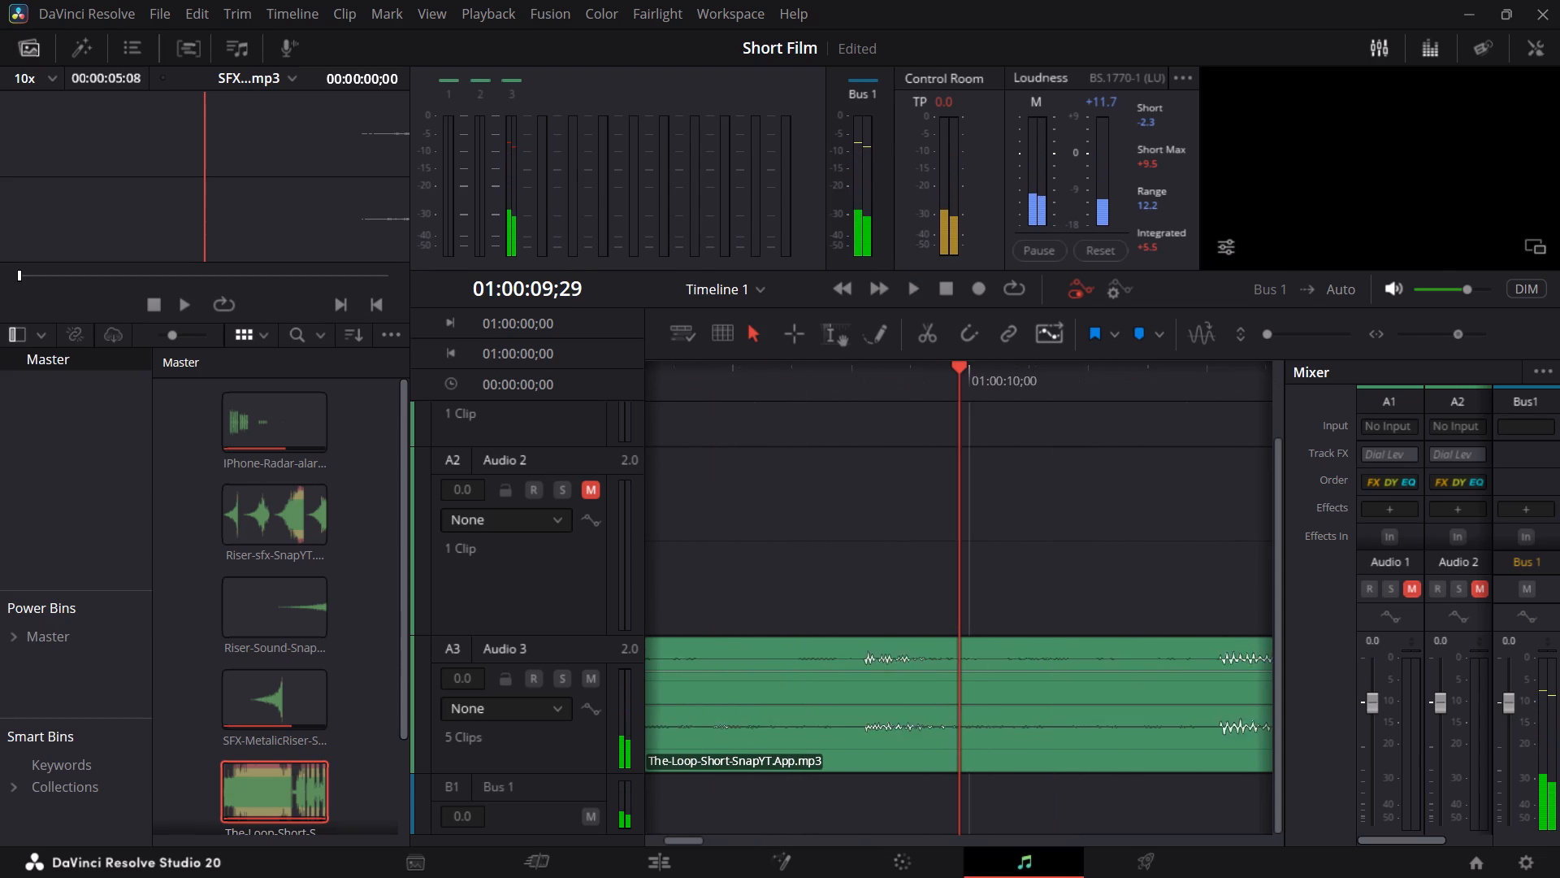
# Replay the loop beats on Audio 3 in short bursts from about 01:00:08;20 to find where the pattern repeats.
pyautogui.moveTo(1458, 331); pyautogui.dragTo(1445, 328)
pyautogui.moveTo(894, 537); pyautogui.dragTo(1024, 508, button='middle')
pyautogui.moveTo(1033, 387); pyautogui.dragTo(871, 396)
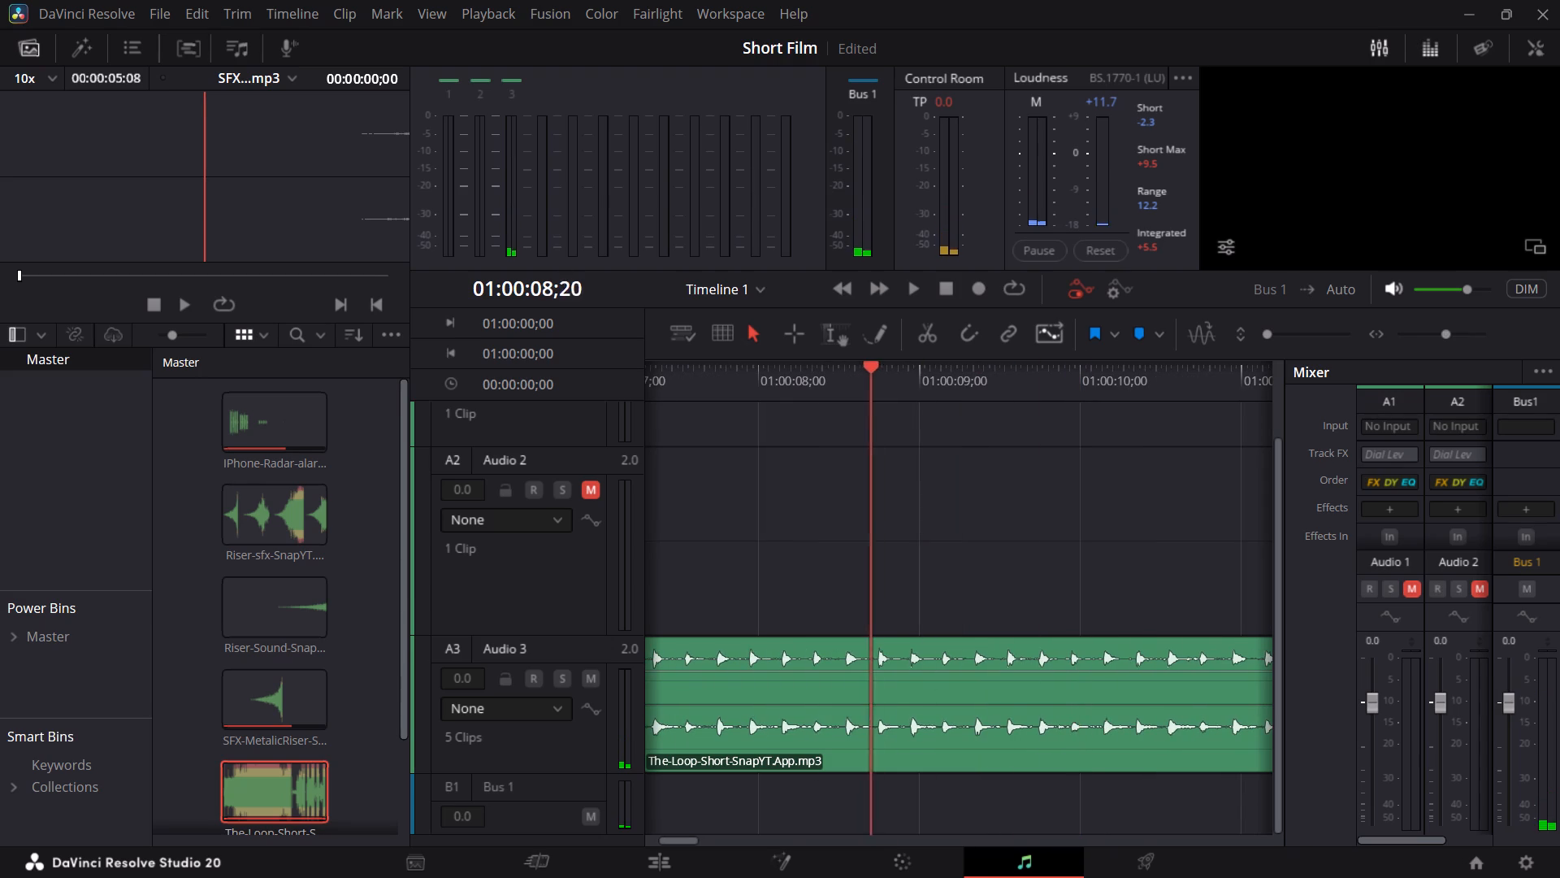
pyautogui.moveTo(871, 396); pyautogui.dragTo(865, 398)
pyautogui.press('space')
pyautogui.press('space')
pyautogui.press('space')
pyautogui.press('space')
pyautogui.press('space')
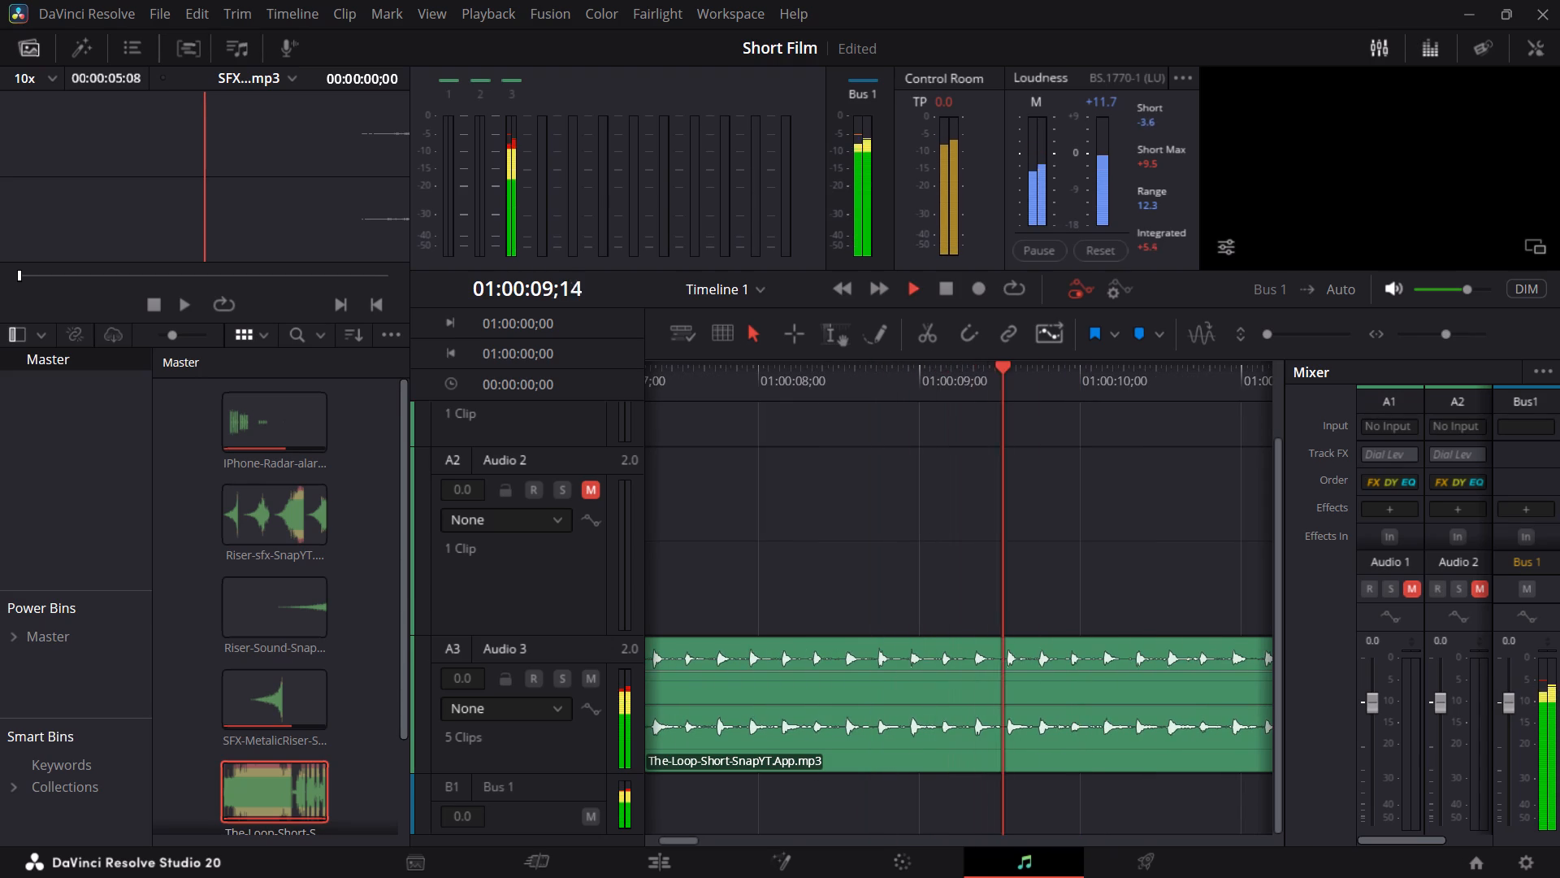
pyautogui.press('space')
pyautogui.press('space')
pyautogui.press('space')
# Split the remaining loop clip on Audio 3 at 01:00:09;26, between two beats, after replaying the section leading up to it.
pyautogui.moveTo(1043, 372); pyautogui.dragTo(889, 385)
pyautogui.press('space')
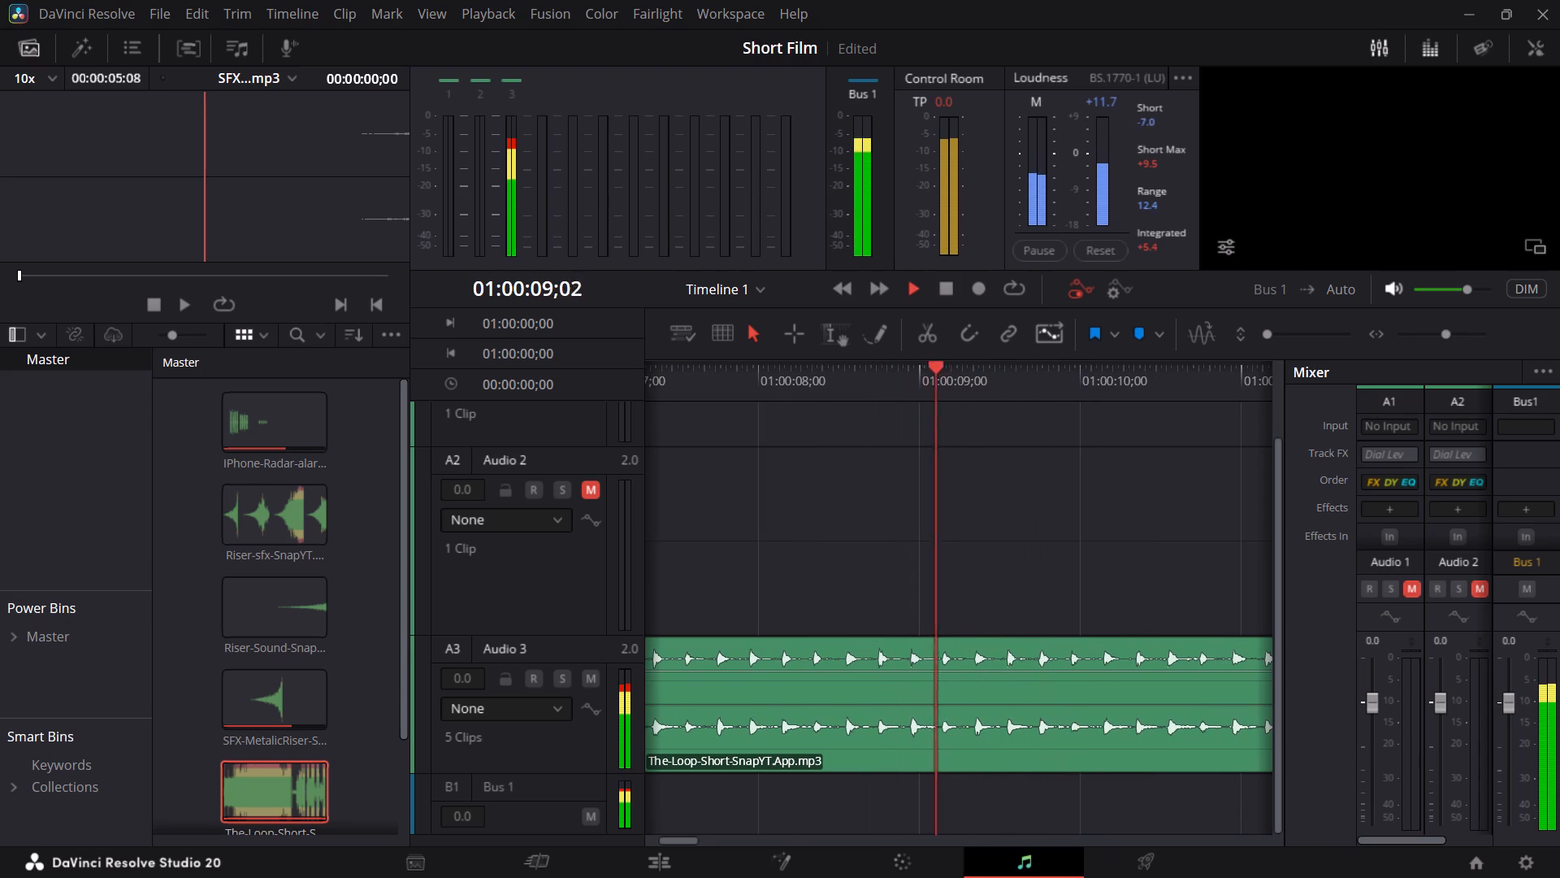
pyautogui.press('space')
pyautogui.press('space')
pyautogui.press('space')
pyautogui.press('space')
pyautogui.press('space')
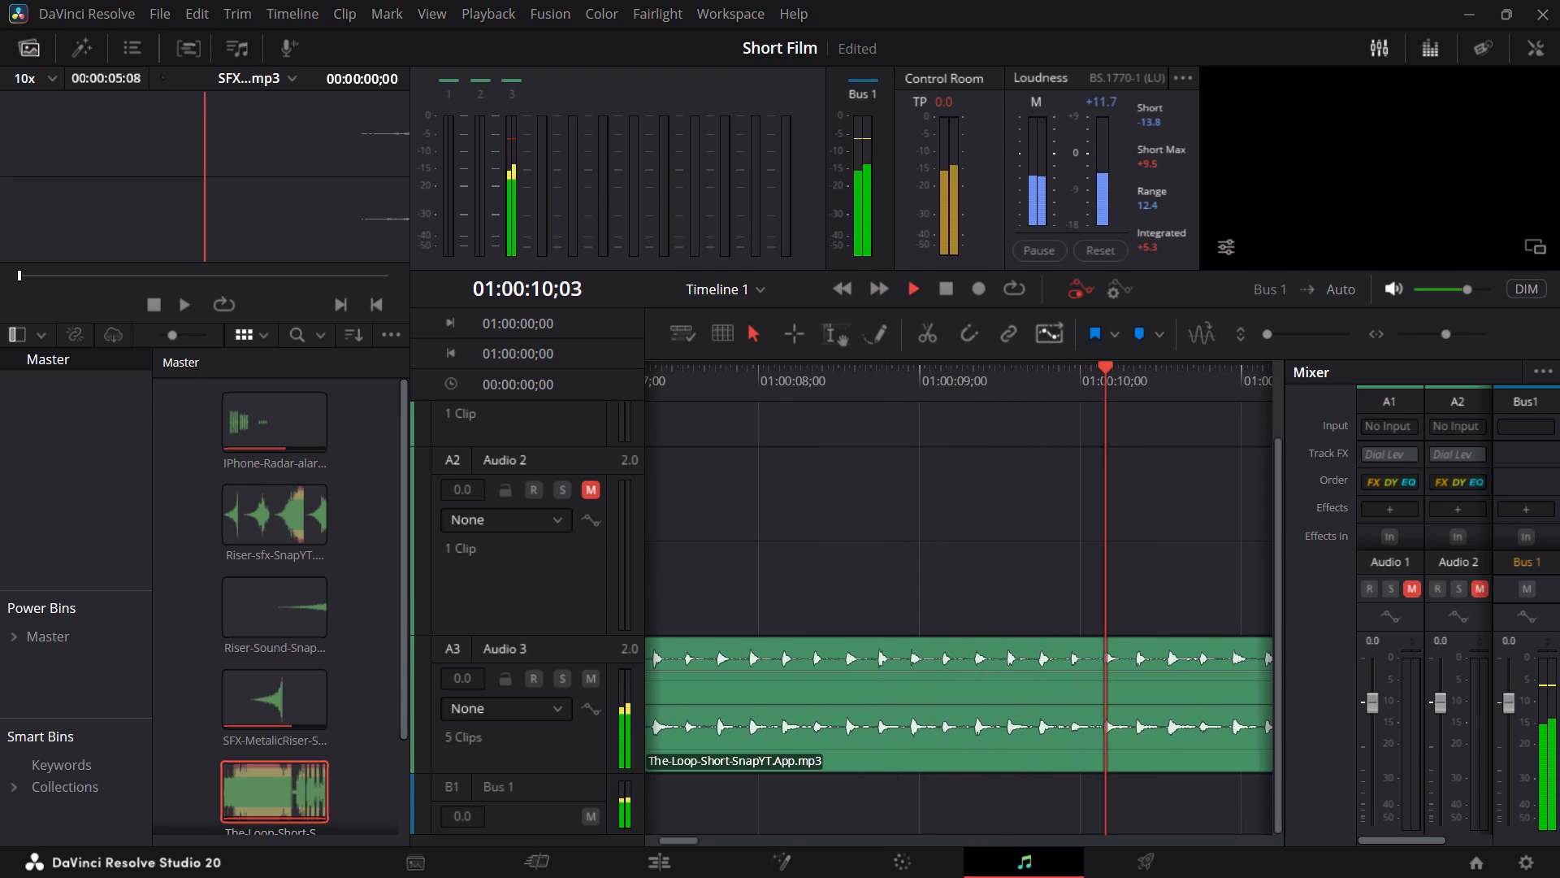
pyautogui.moveTo(1080, 388); pyautogui.dragTo(1061, 392)
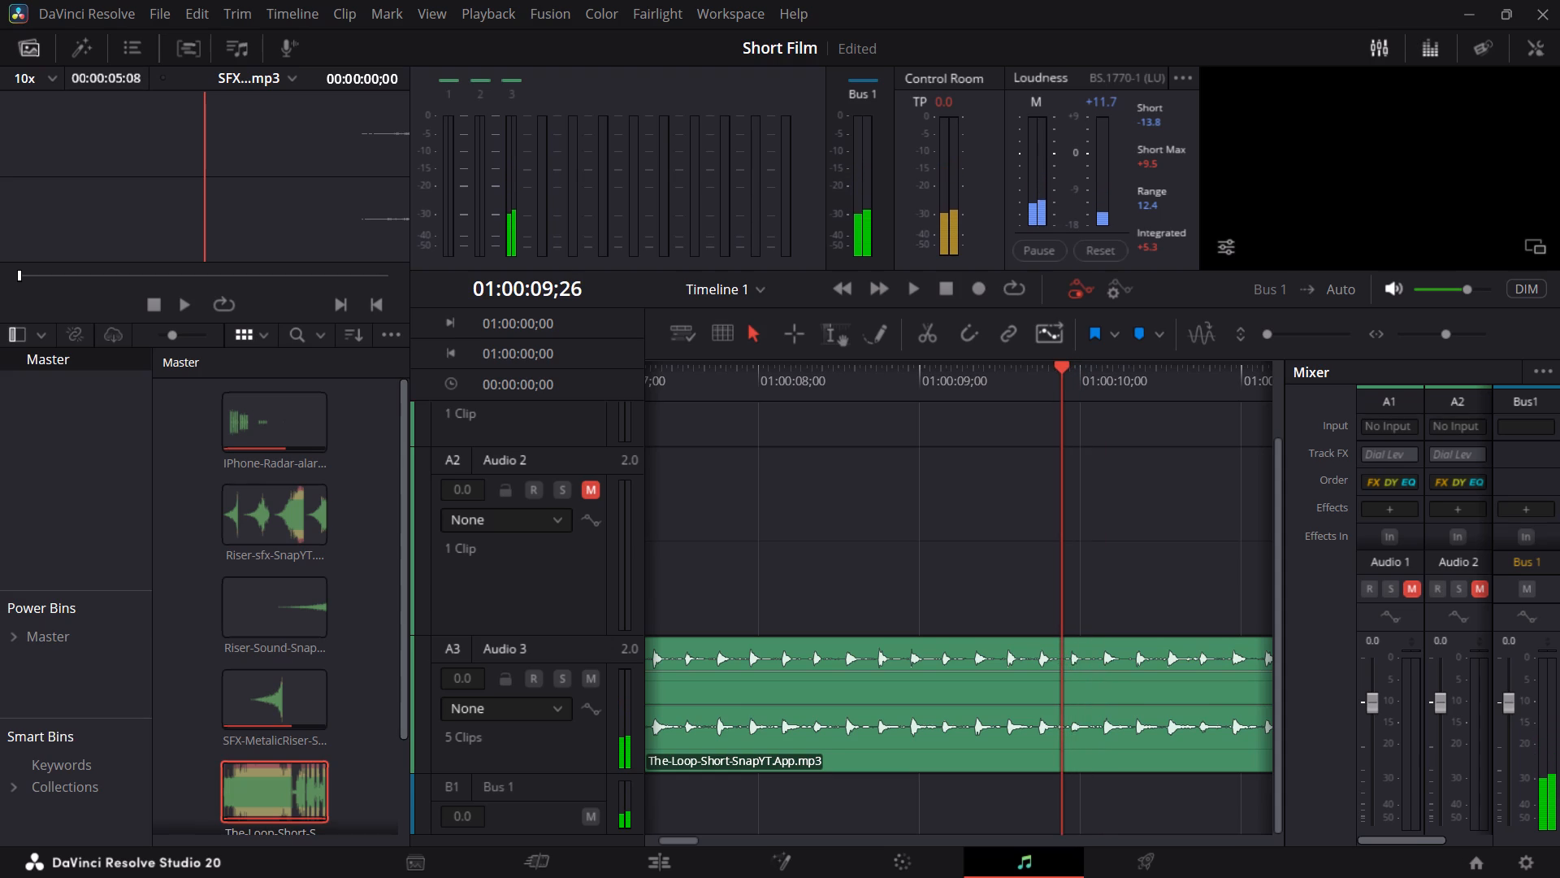
pyautogui.click(1093, 667)
pyautogui.click(1123, 652)
pyautogui.hotkey('ctrl', 'b')
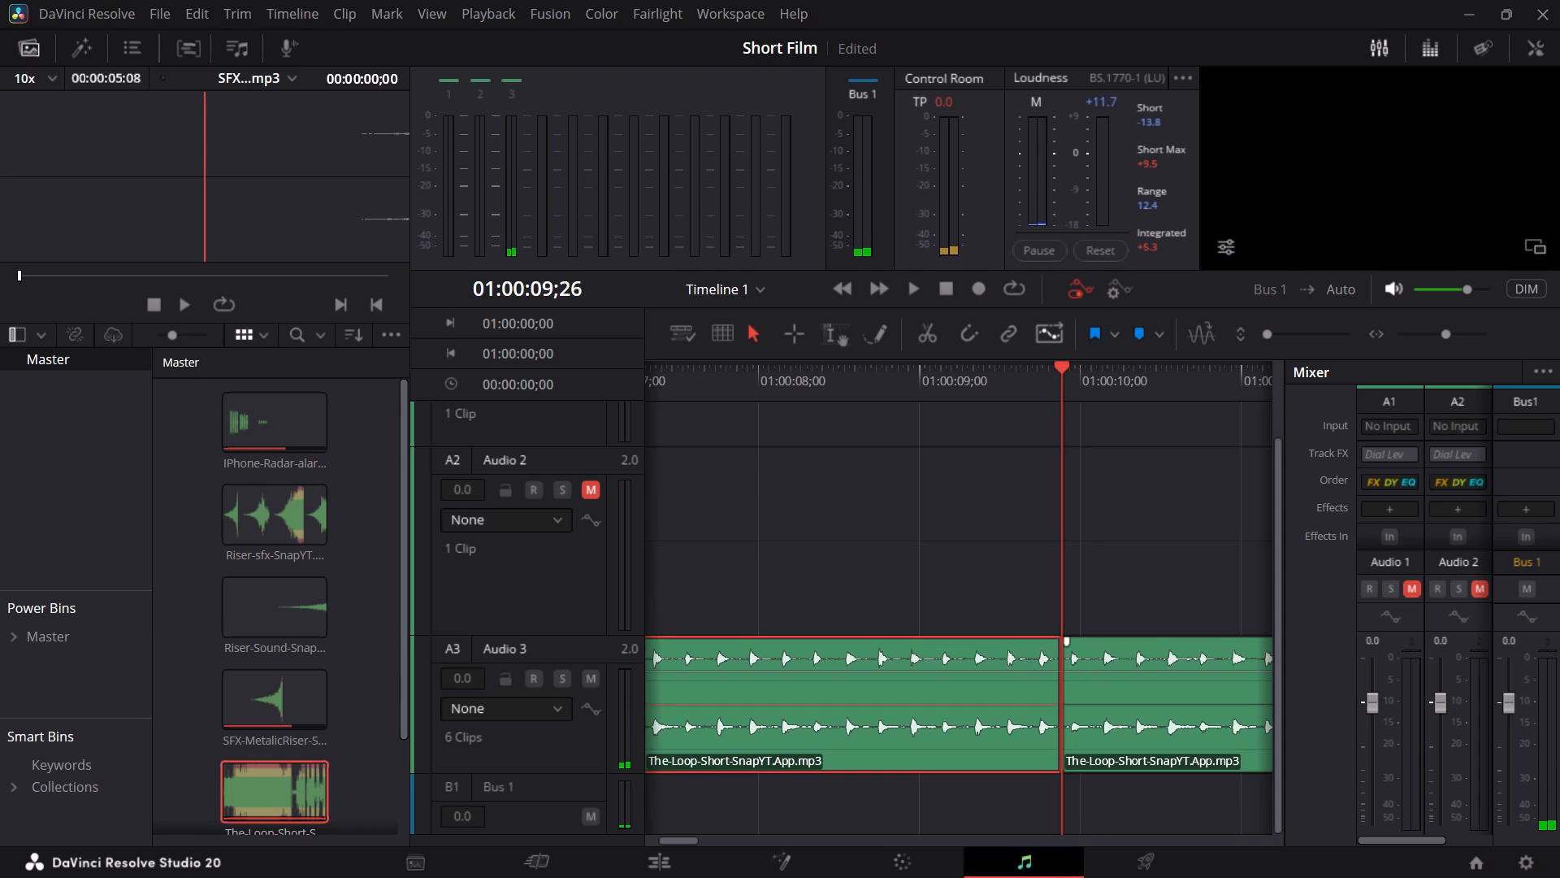
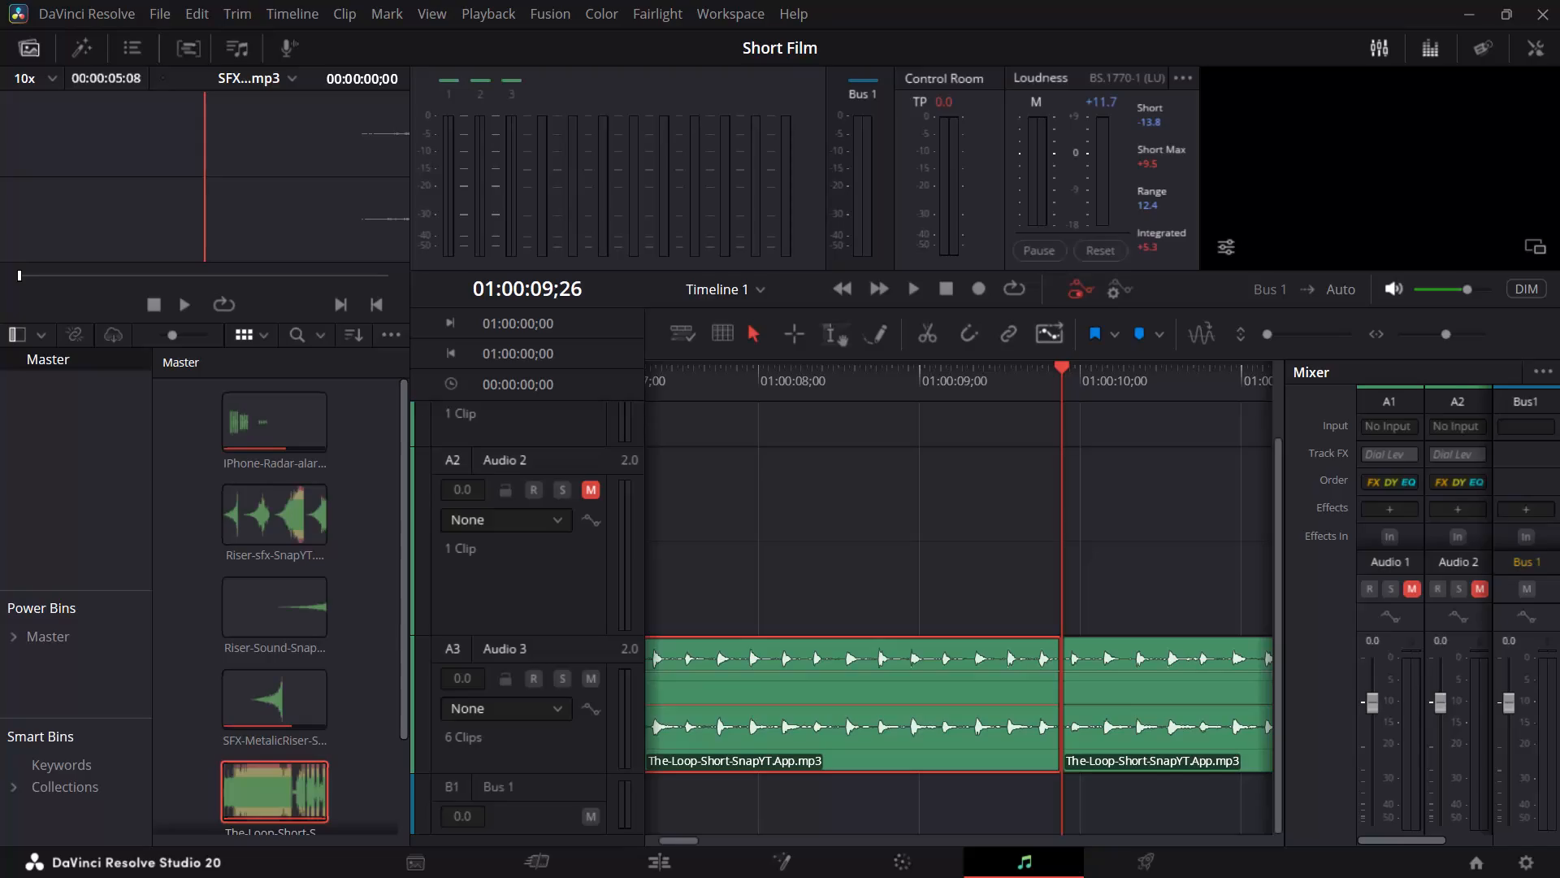
# Play the remaining loop clip on Audio 3 from 01:00:09;26 and replay the beats around 01:00:14;00 to find the next cut point.
pyautogui.press('space')
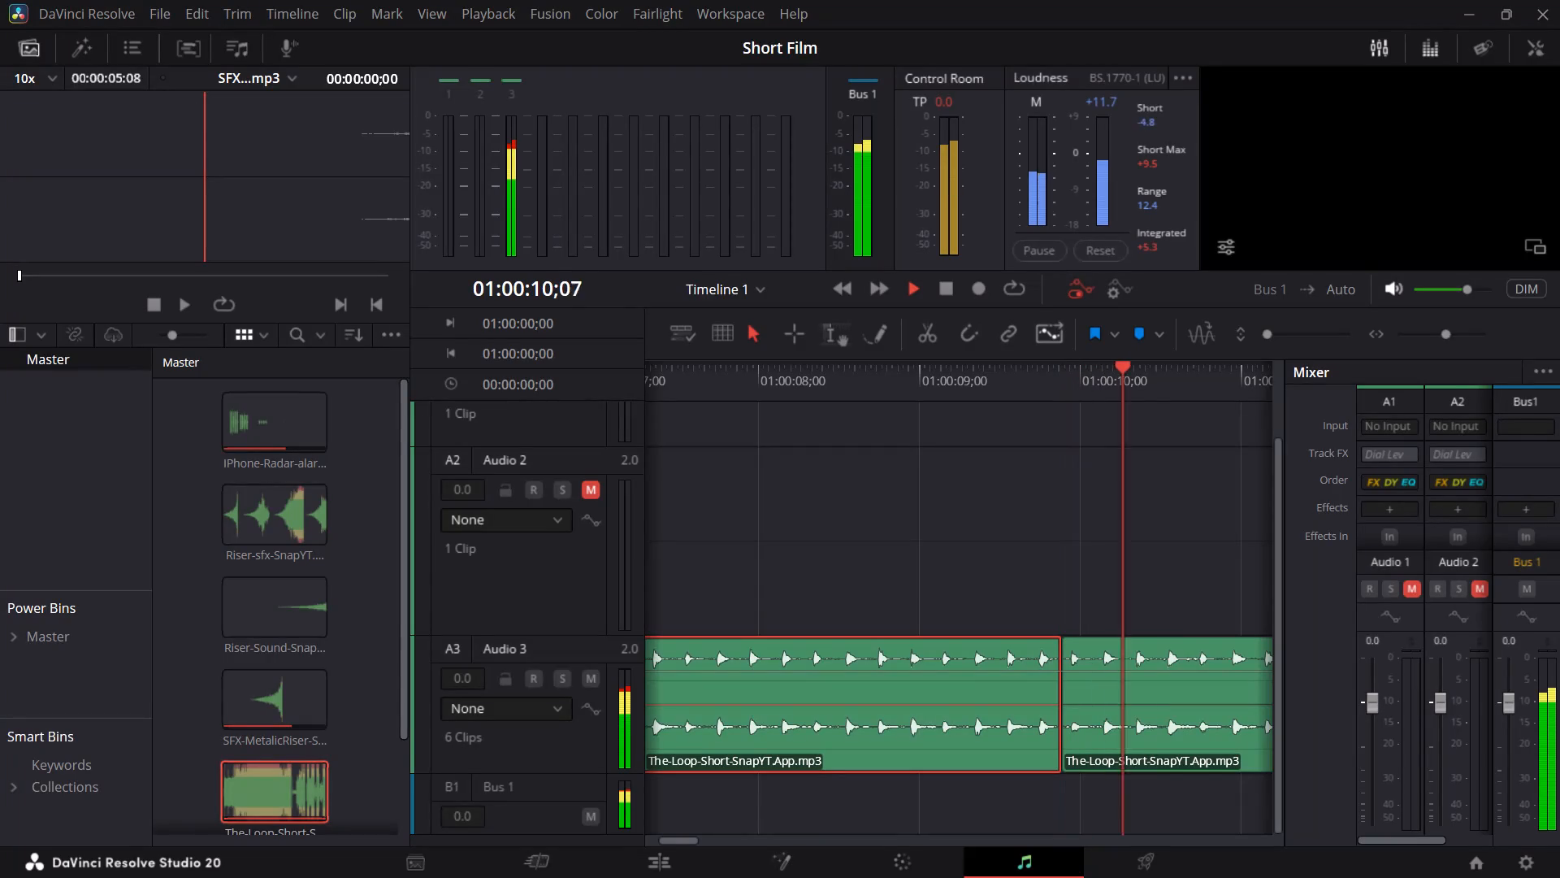
pyautogui.moveTo(1107, 528); pyautogui.dragTo(889, 524, button='middle')
pyautogui.moveTo(1060, 541); pyautogui.dragTo(871, 519, button='middle')
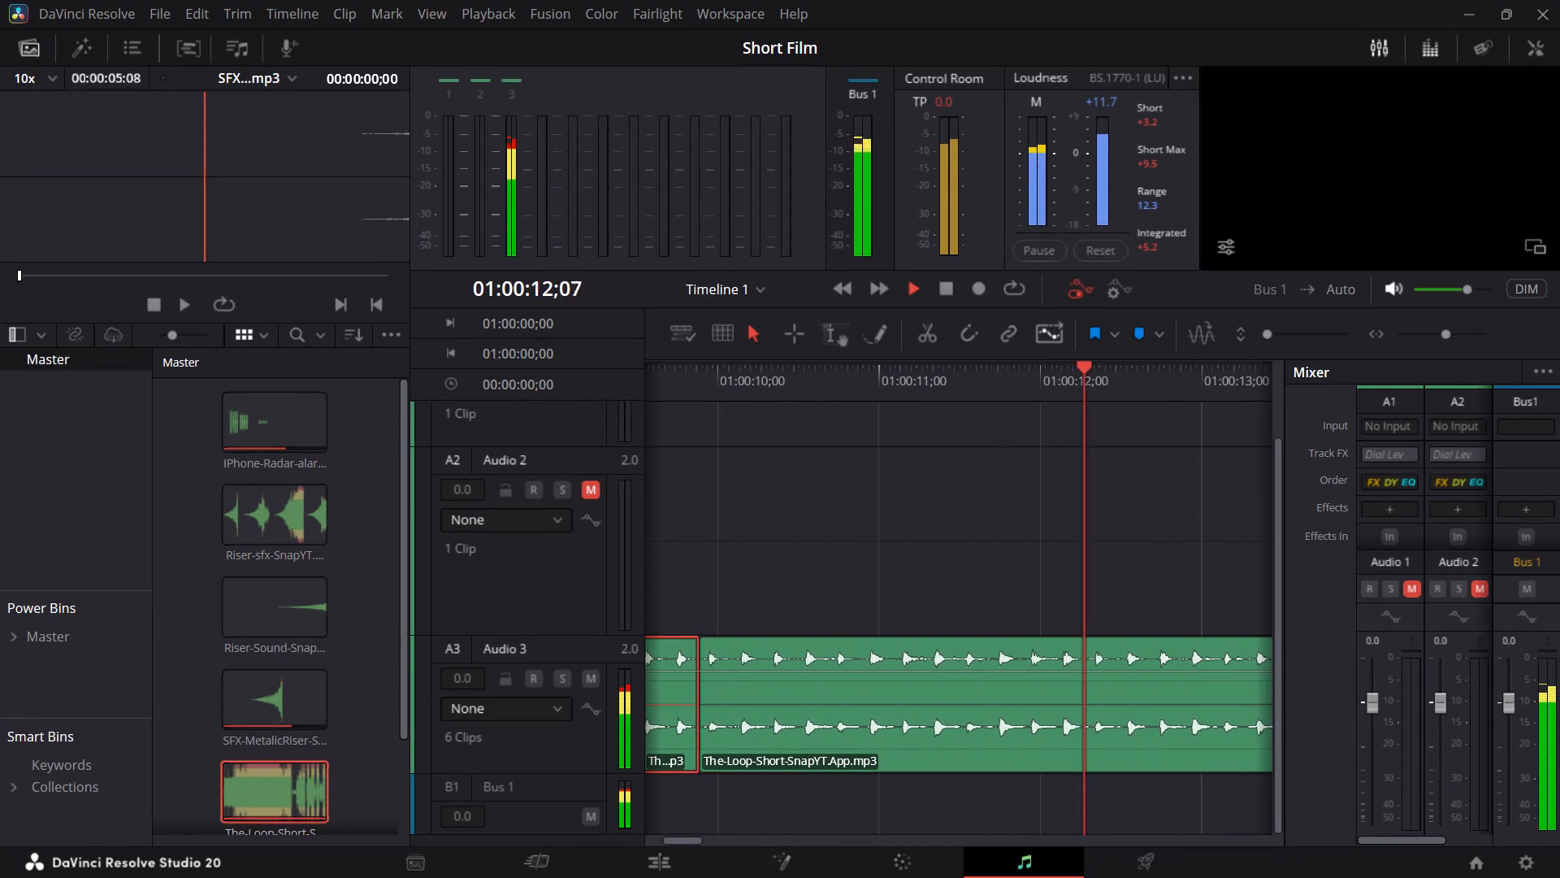
pyautogui.moveTo(965, 519); pyautogui.dragTo(823, 519, button='middle')
pyautogui.moveTo(1074, 534); pyautogui.dragTo(880, 506, button='middle')
pyautogui.press('space')
pyautogui.moveTo(1109, 401); pyautogui.dragTo(1027, 385)
pyautogui.moveTo(1076, 371); pyautogui.dragTo(1061, 374)
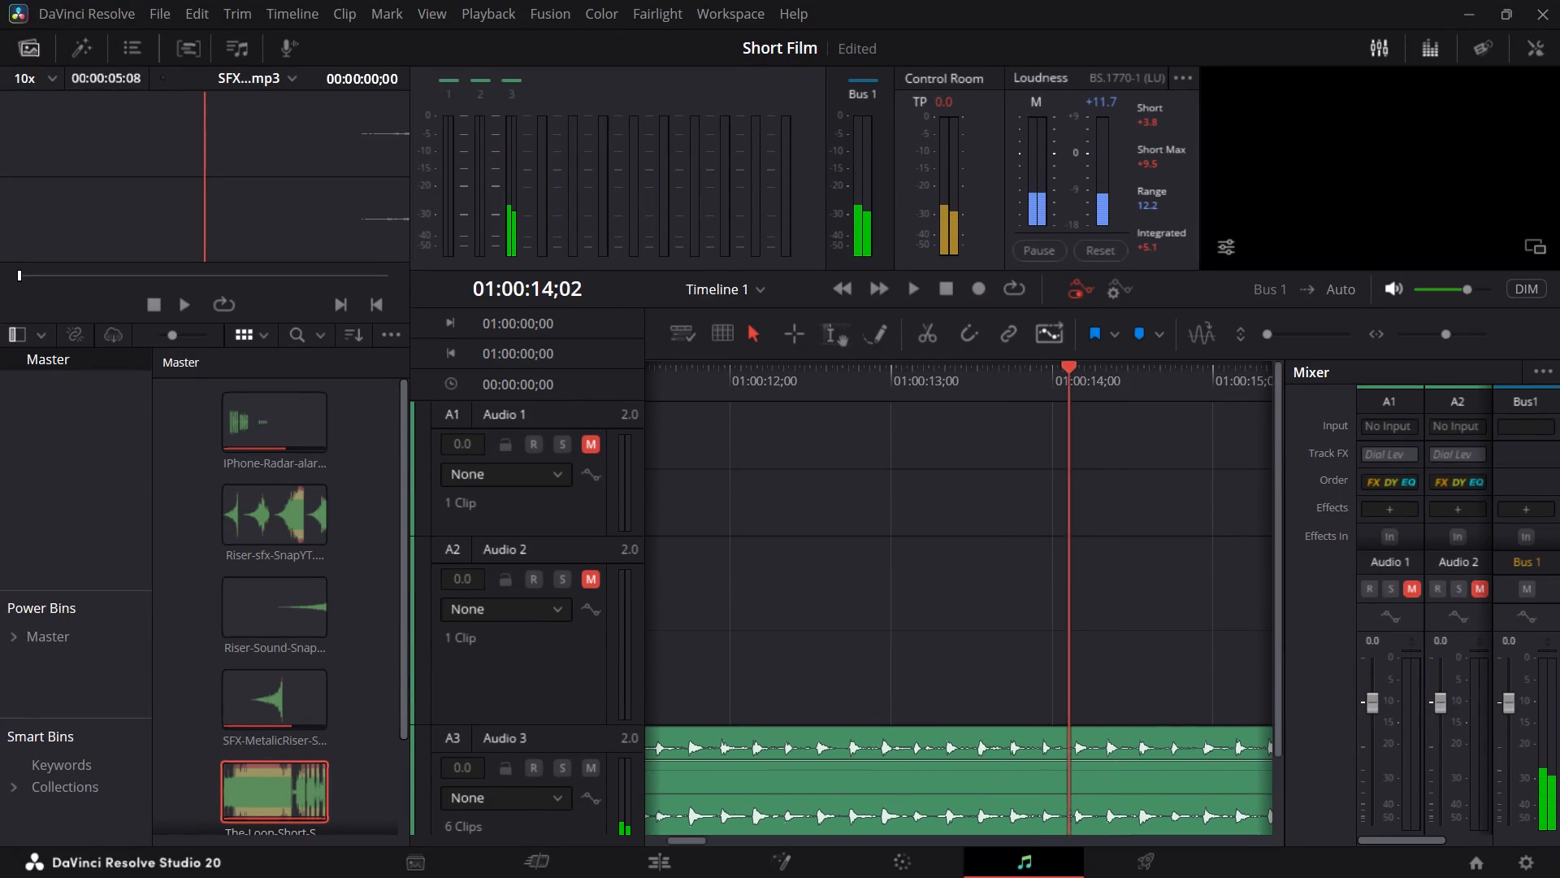
pyautogui.moveTo(1061, 374); pyautogui.dragTo(1021, 388)
pyautogui.press('space')
pyautogui.press('space')
pyautogui.press('space')
pyautogui.press('space')
# Split the remaining loop clip on Audio 3 at 01:00:13;27, just before the beat.
pyautogui.click(1048, 391)
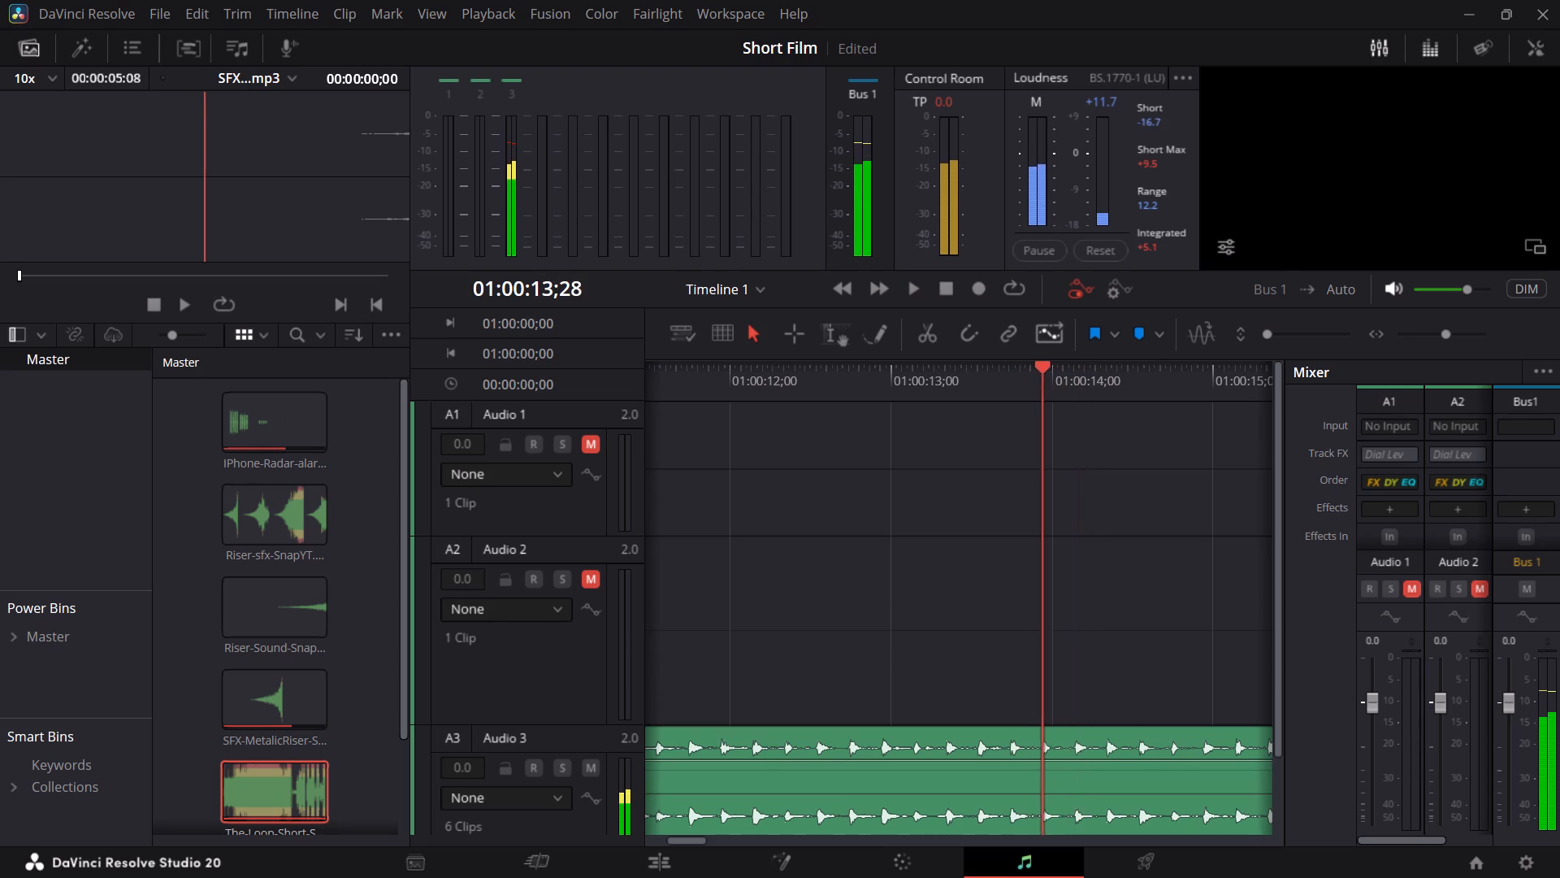
pyautogui.scroll(-2, 1121, 652)
pyautogui.click(1089, 663)
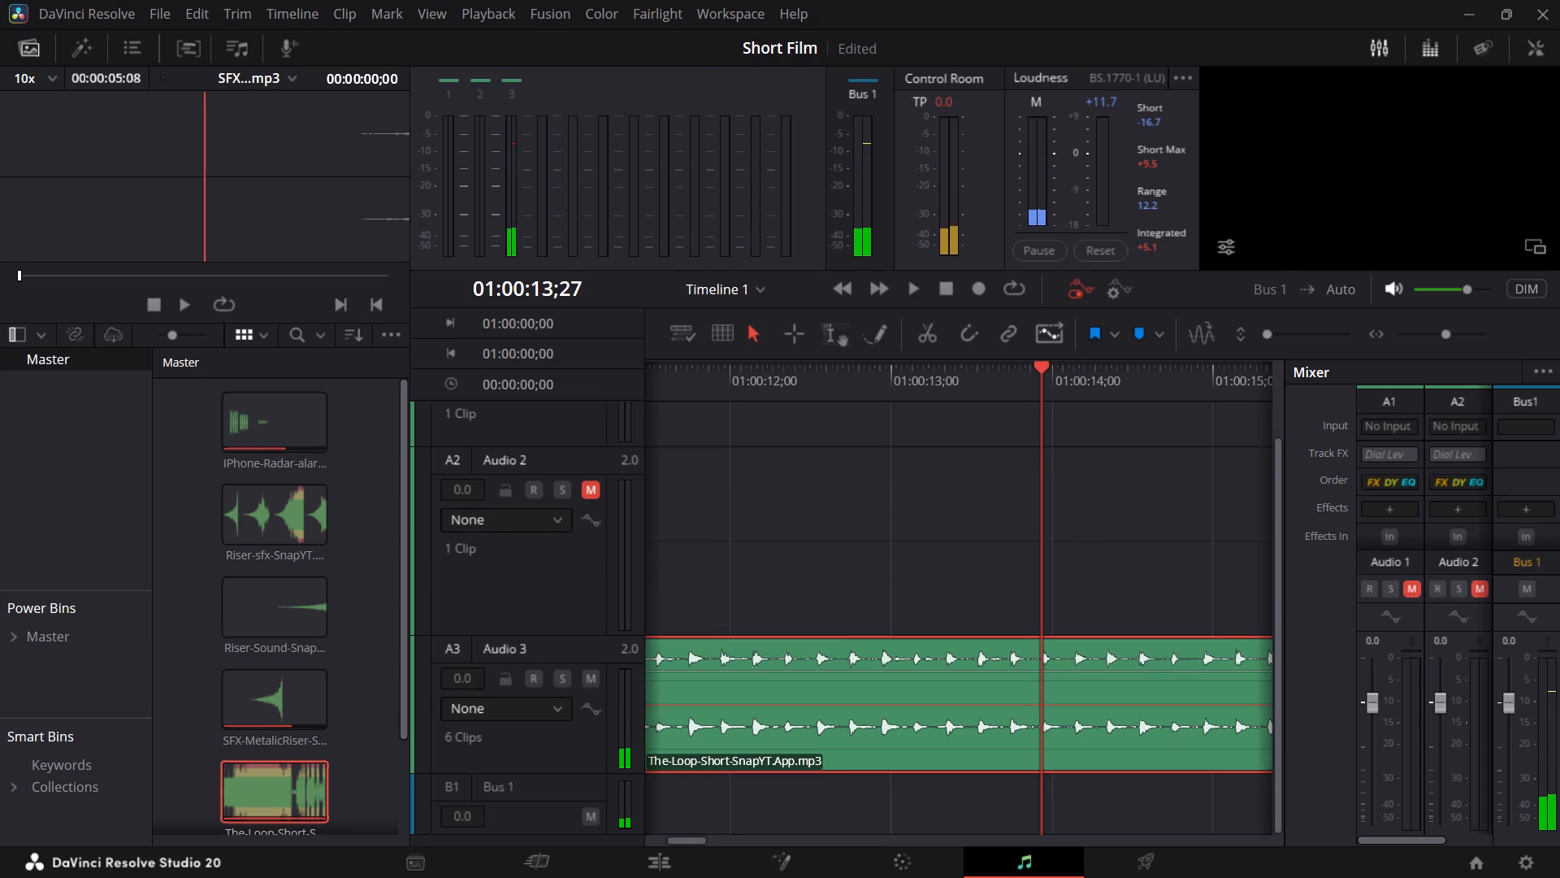
pyautogui.click(1445, 330)
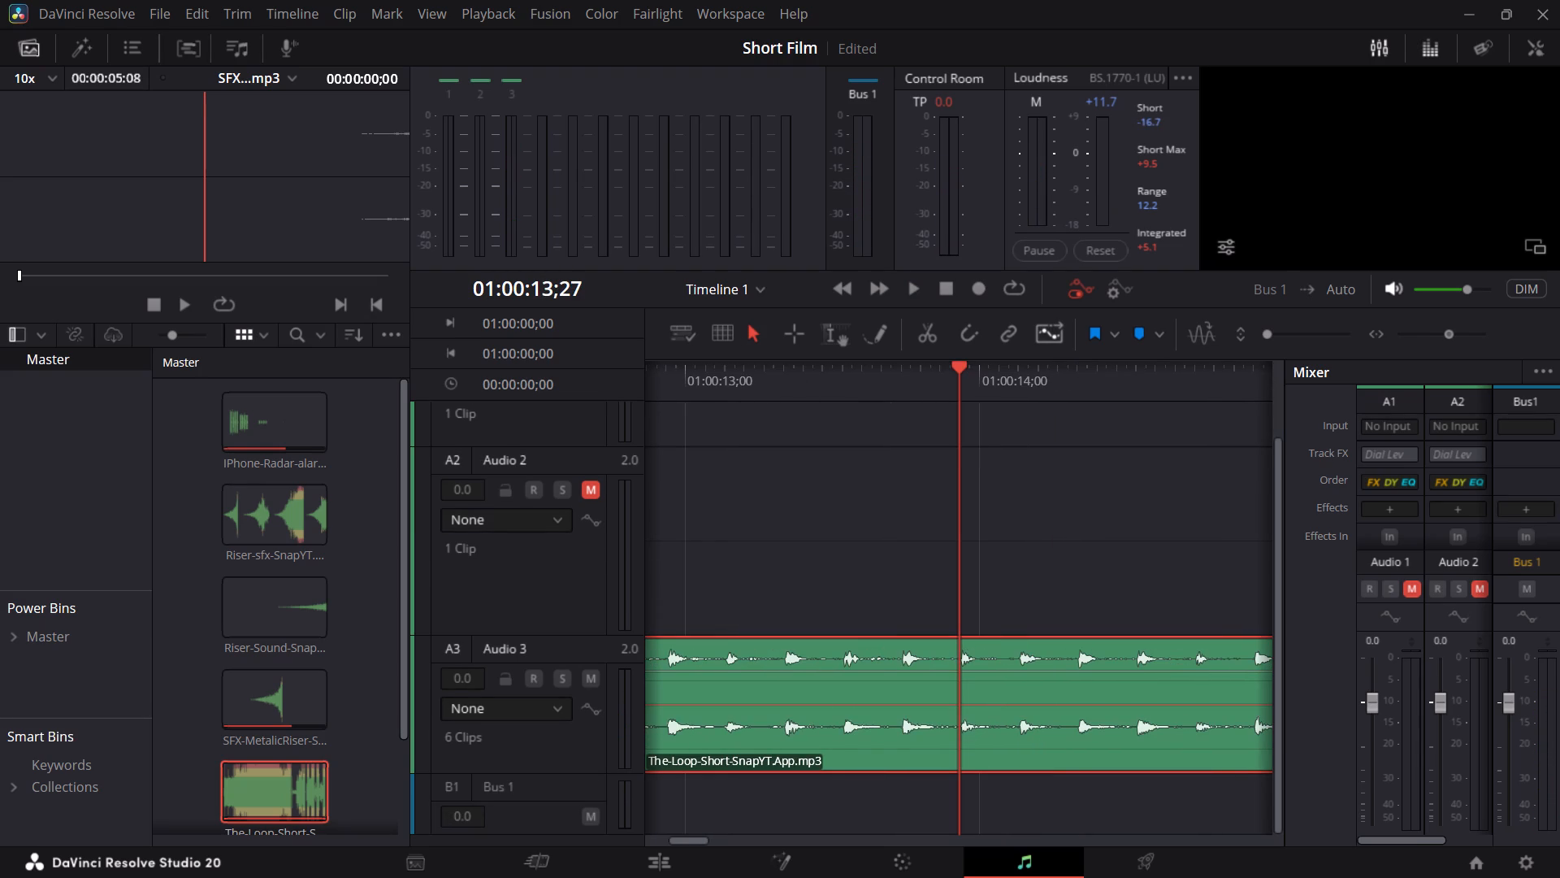
pyautogui.hotkey('ctrl', 'b')
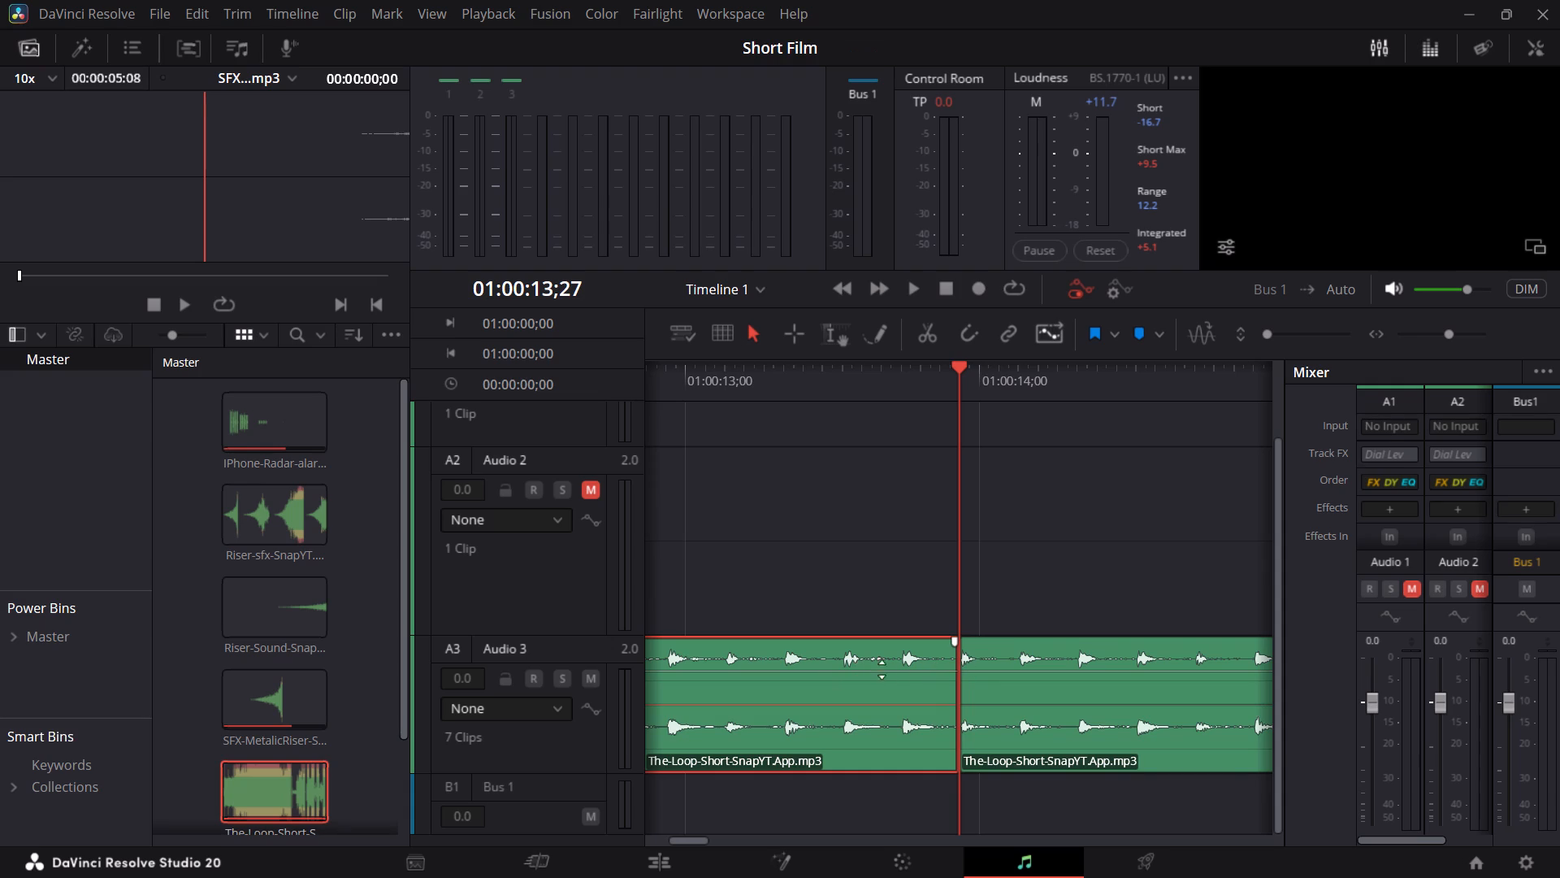
# Add the Noise Reduction restoration effect to Audio 1 in the mixer with its default settings and close its settings window.
pyautogui.click(1400, 502)
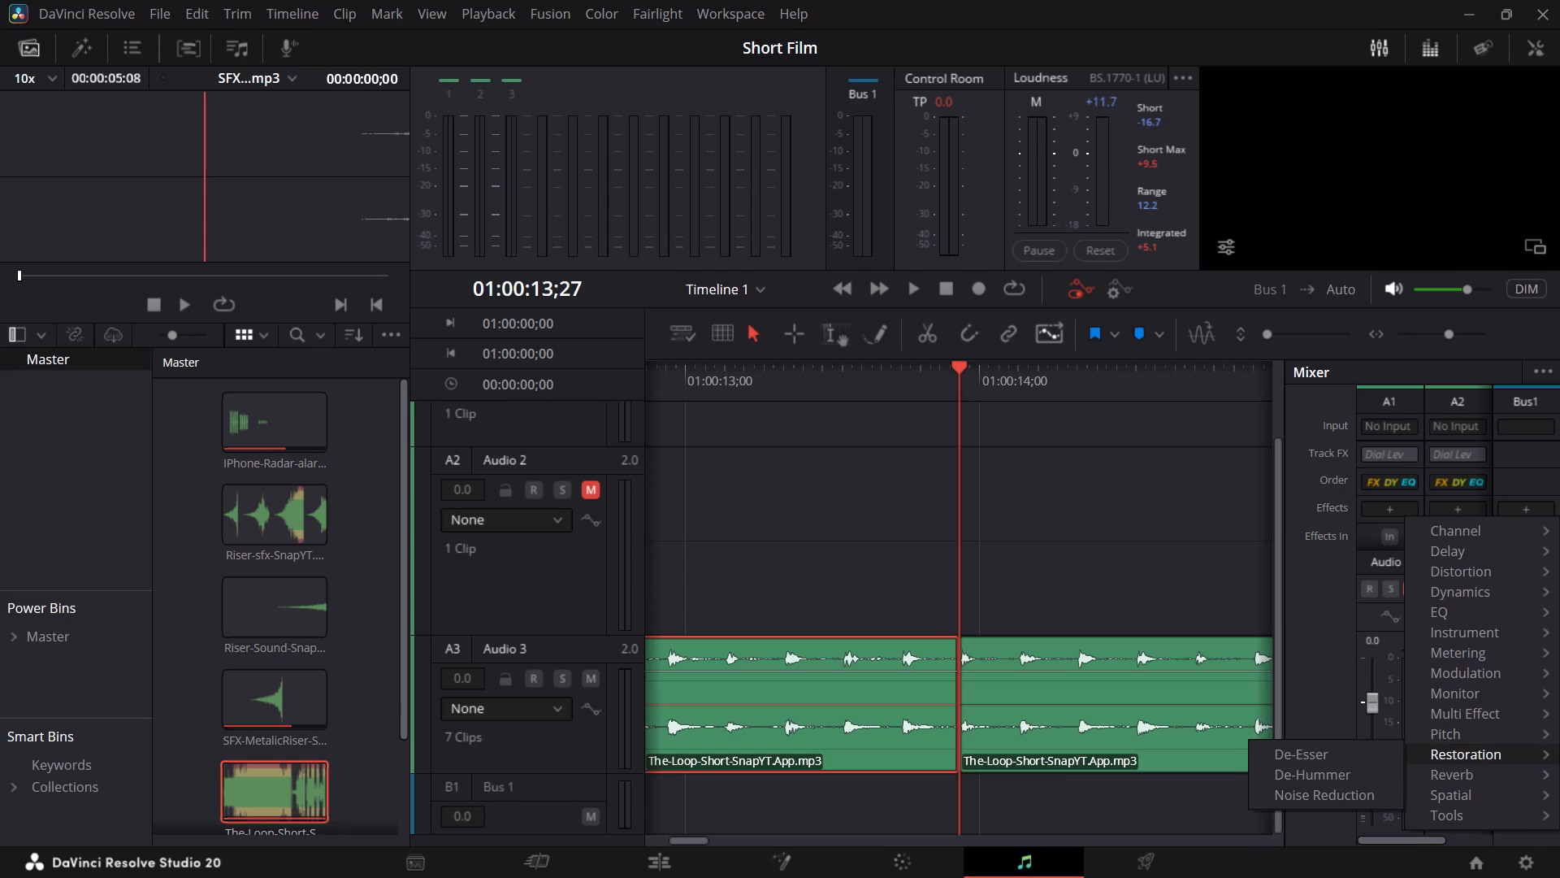
pyautogui.click(1365, 798)
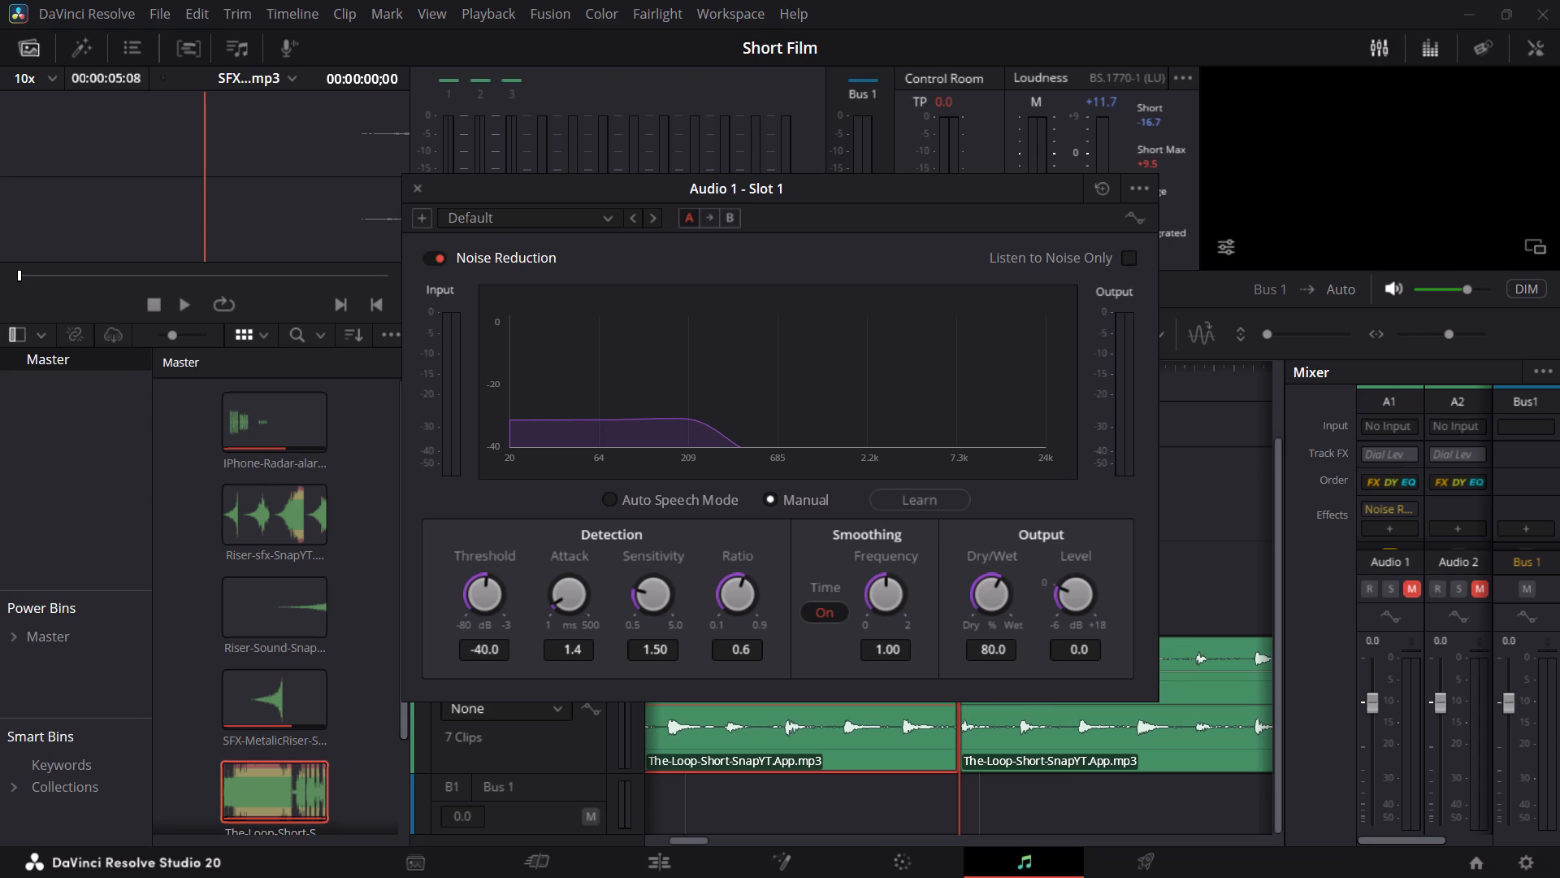
pyautogui.click(424, 189)
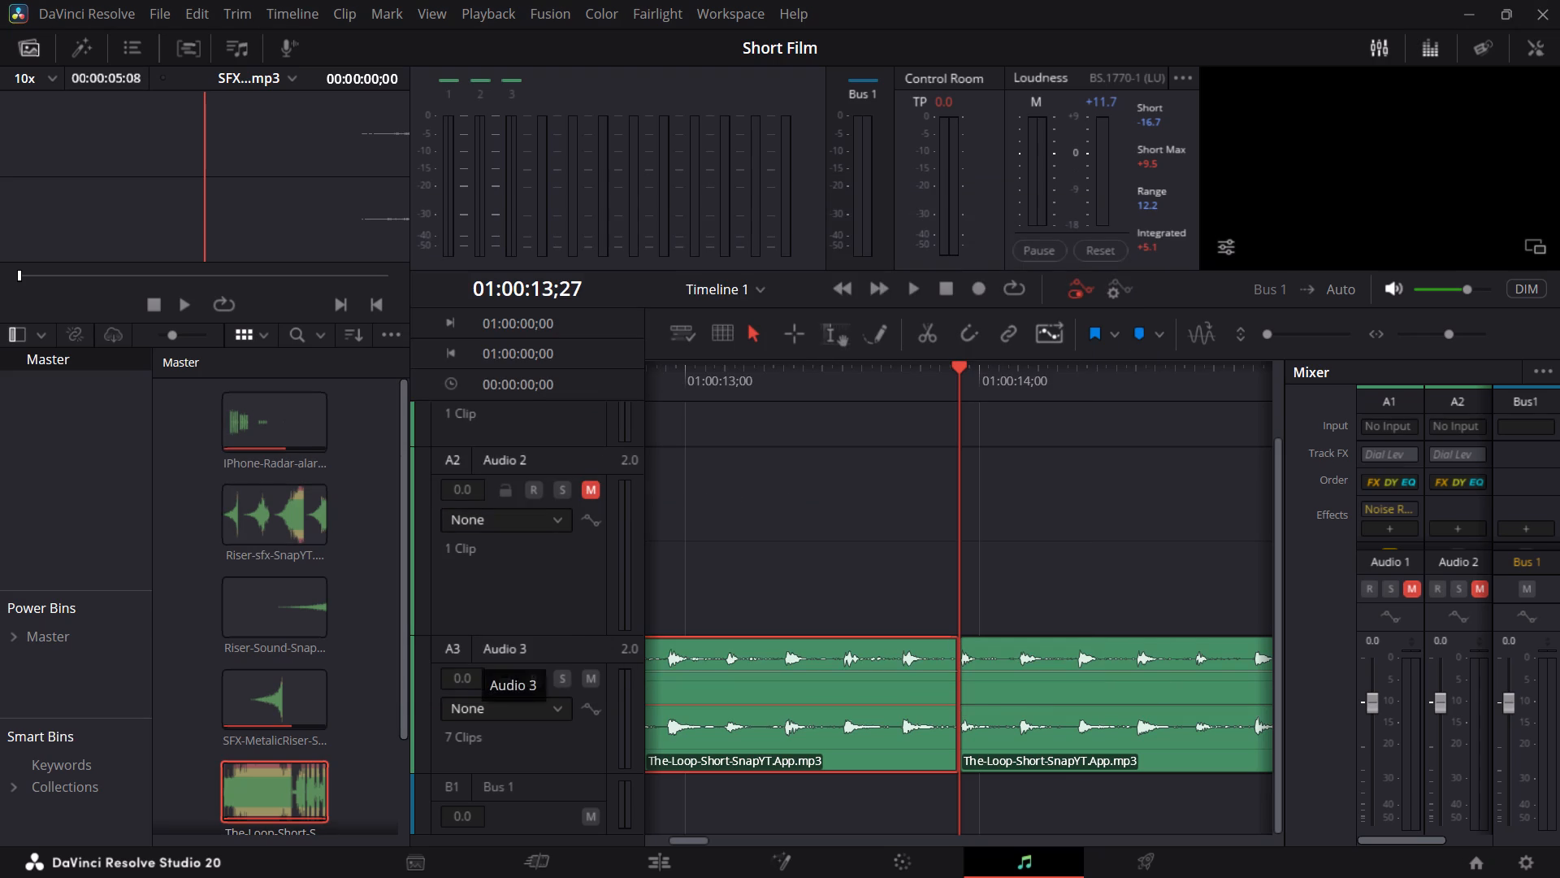
# Look for the Audio 3 channel strip and widen the mixer so that it is shown.
pyautogui.scroll(-4, 1436, 533)
pyautogui.scroll(4, 1436, 533)
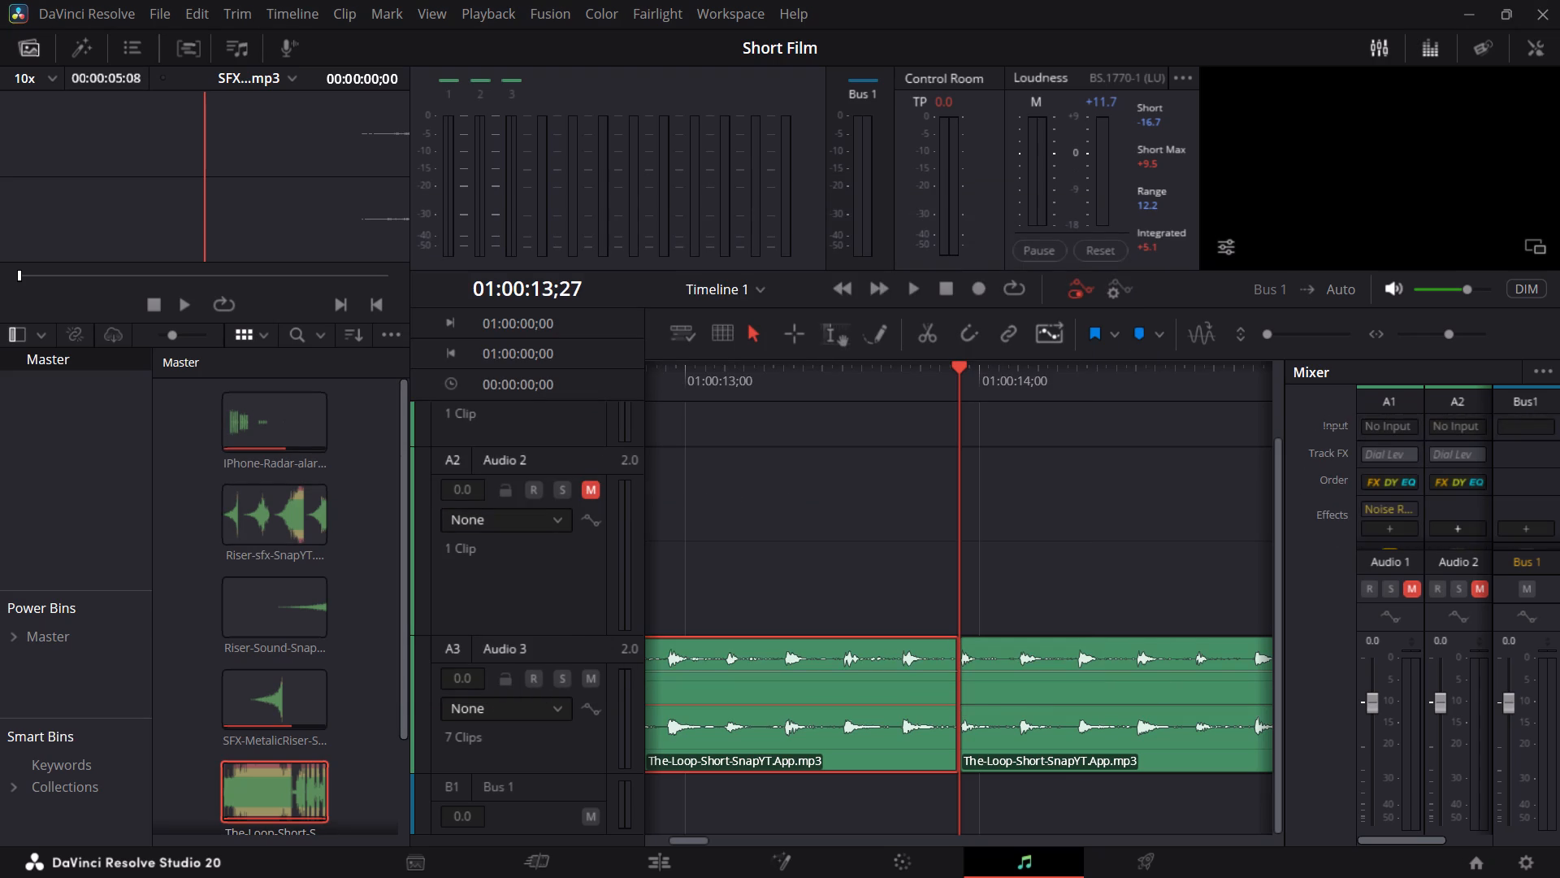
pyautogui.moveTo(1451, 396); pyautogui.dragTo(1316, 396, button='middle')
pyautogui.scroll(-3, 583, 575)
pyautogui.scroll(3, 583, 575)
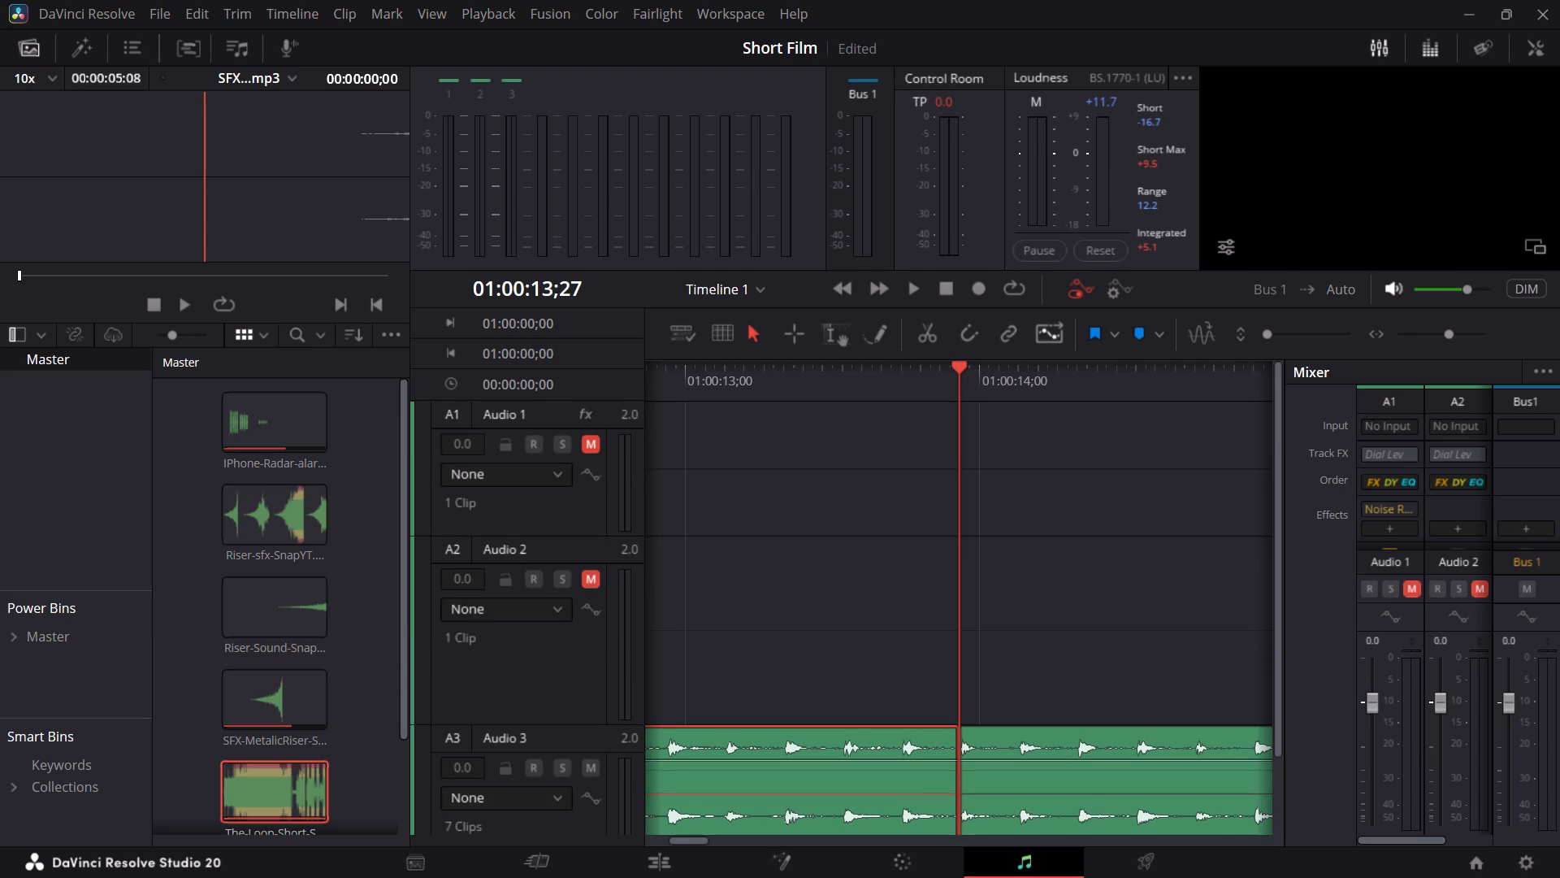
pyautogui.scroll(-2, 527, 680)
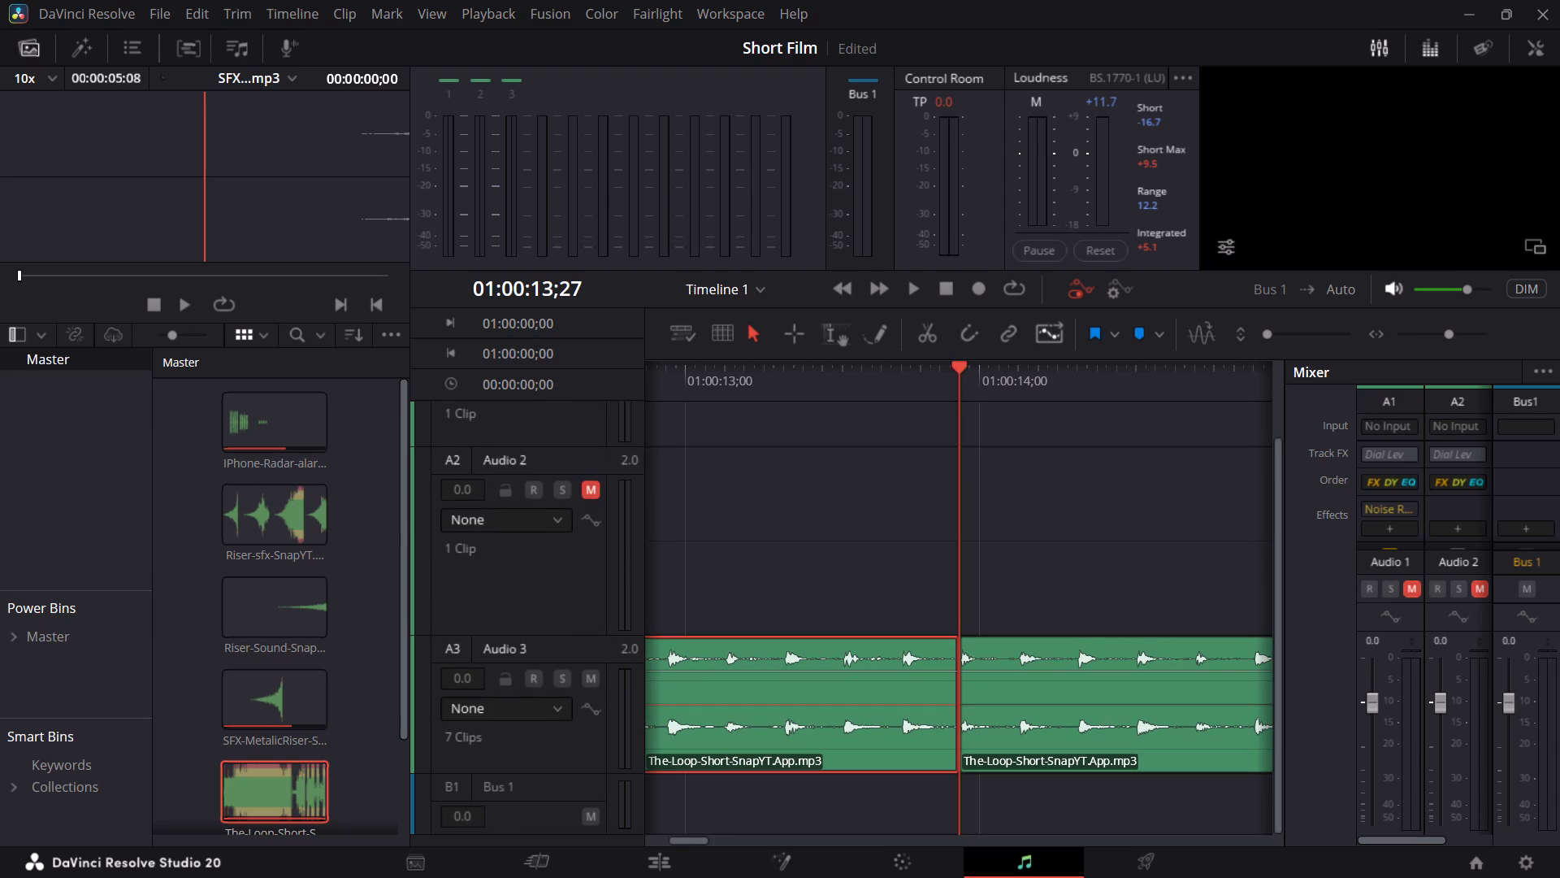
pyautogui.scroll(-11, 1425, 504)
pyautogui.scroll(6, 1425, 504)
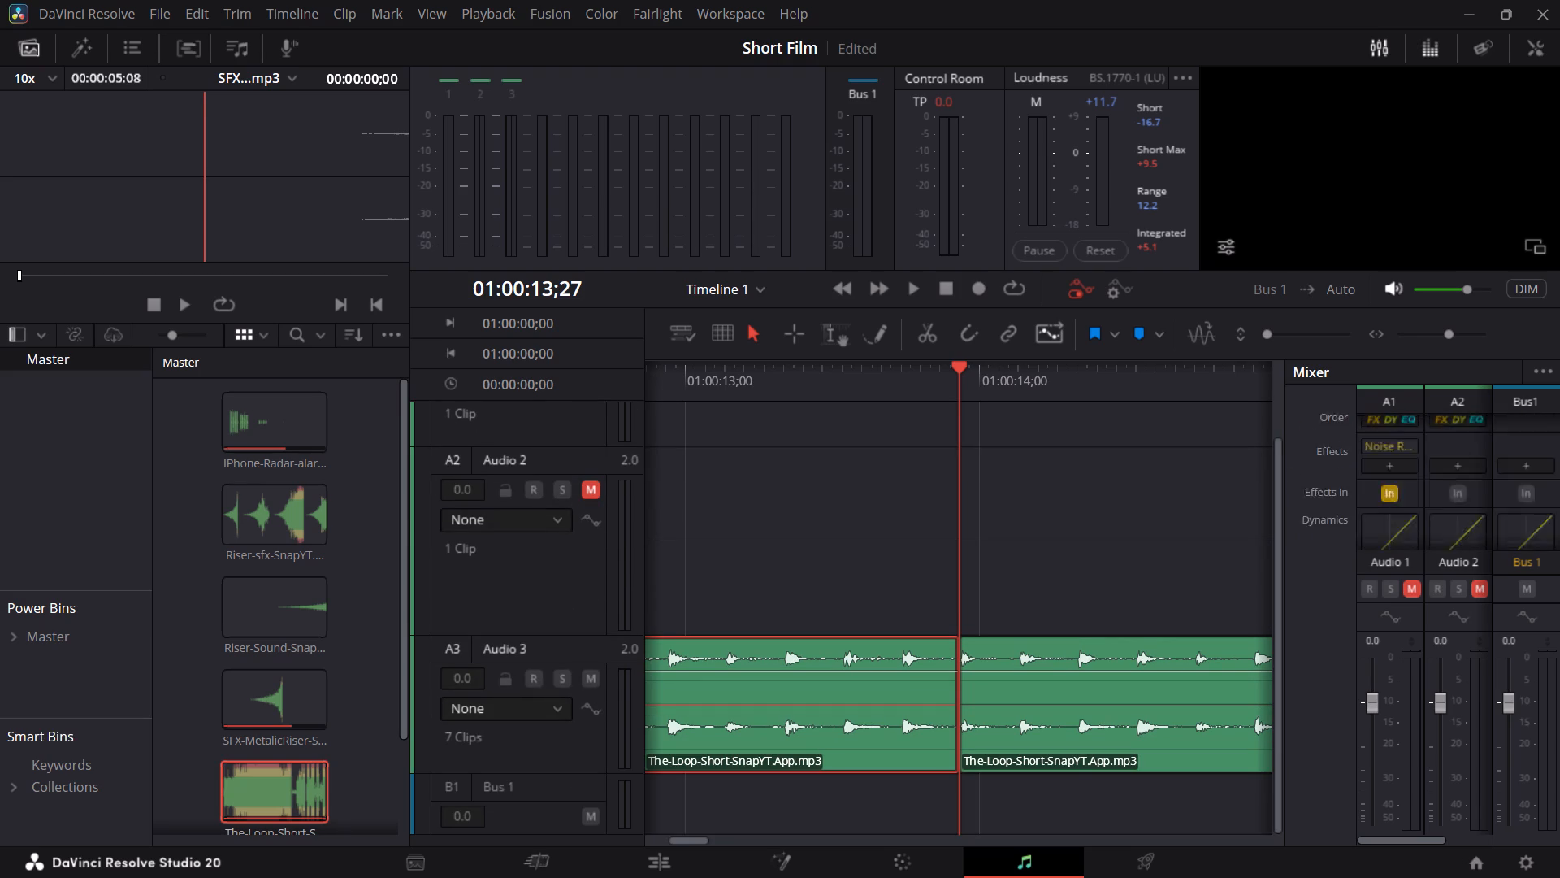
pyautogui.scroll(7, 1425, 504)
pyautogui.scroll(4, 570, 613)
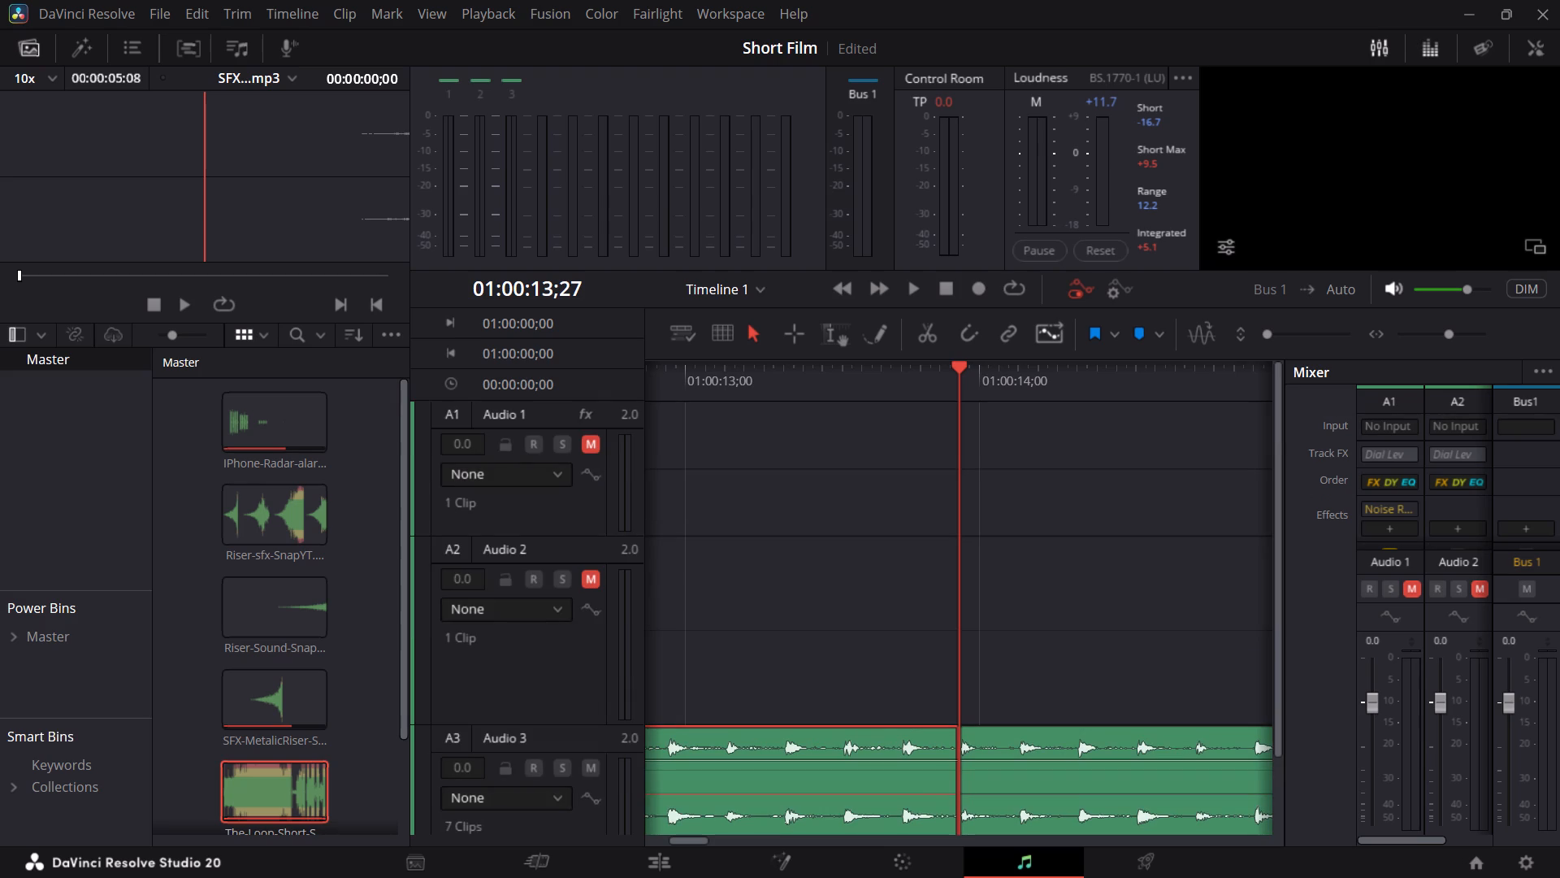
pyautogui.scroll(-3, 1492, 394)
pyautogui.scroll(2, 1493, 394)
pyautogui.moveTo(1493, 405); pyautogui.dragTo(1472, 402)
pyautogui.moveTo(1472, 402); pyautogui.dragTo(1403, 405)
pyautogui.moveTo(1284, 407); pyautogui.dragTo(1116, 407)
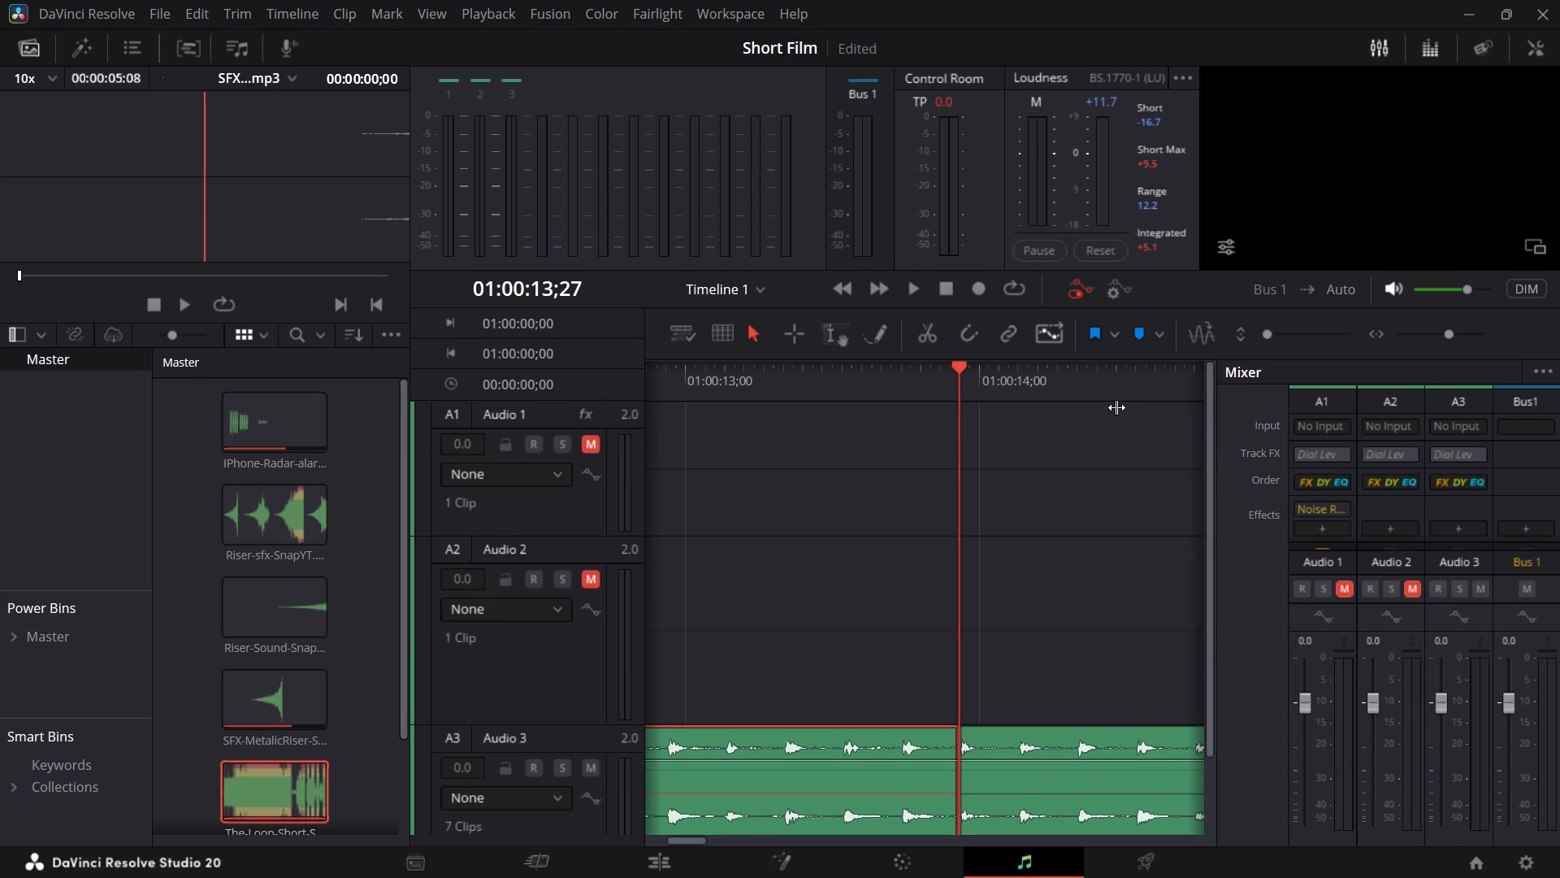
pyautogui.moveTo(1116, 407); pyautogui.dragTo(945, 409)
# Add the Noise Reduction restoration effect to the Audio 3 channel strip.
pyautogui.scroll(-2, 1424, 506)
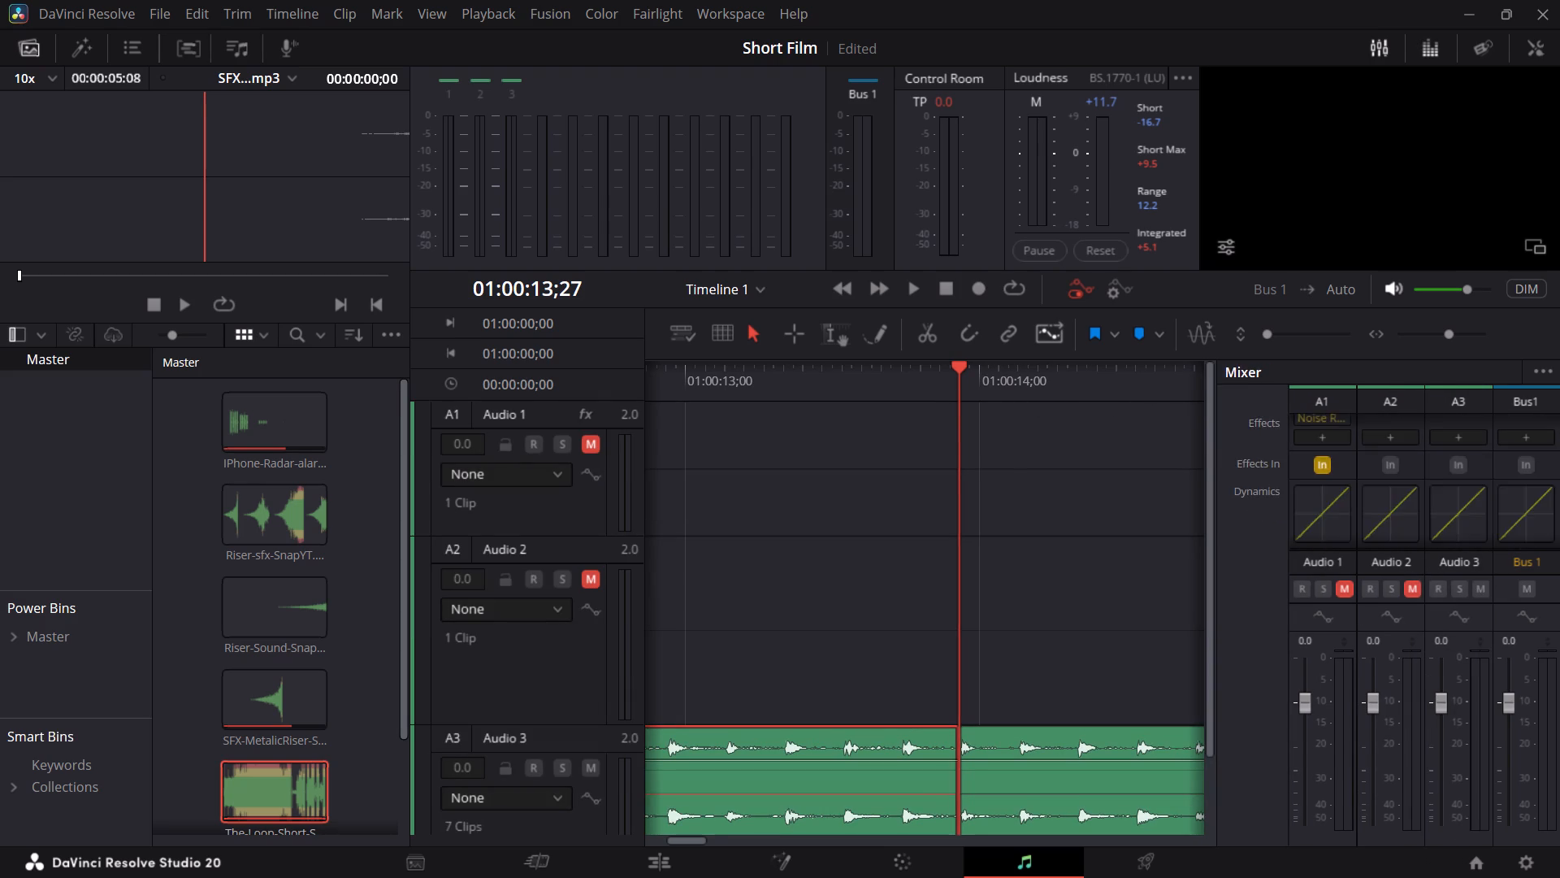
pyautogui.scroll(4, 1424, 506)
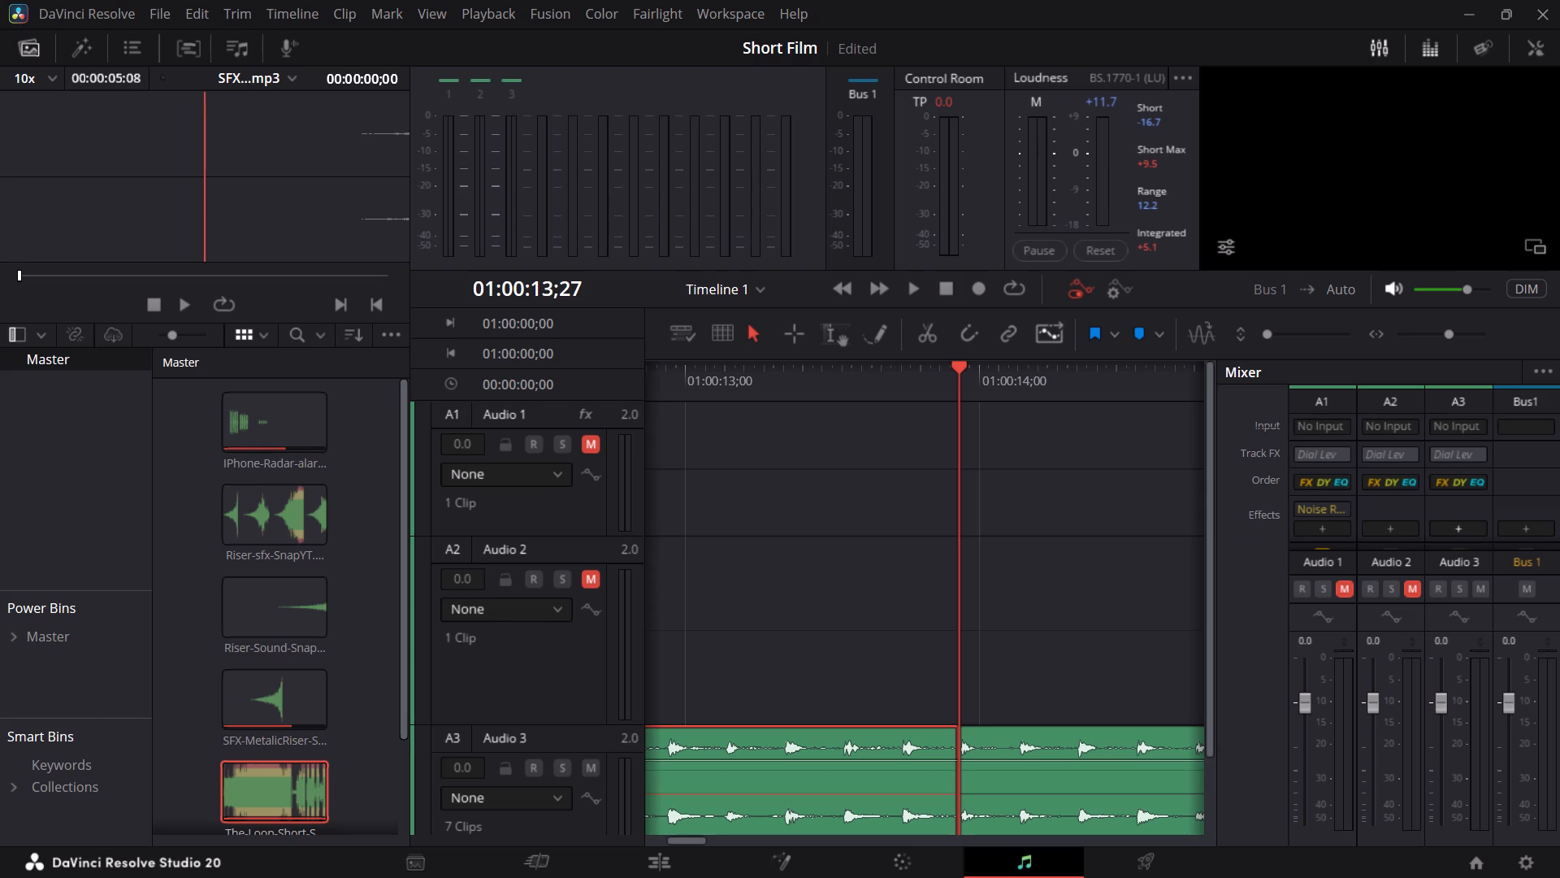
pyautogui.click(1457, 527)
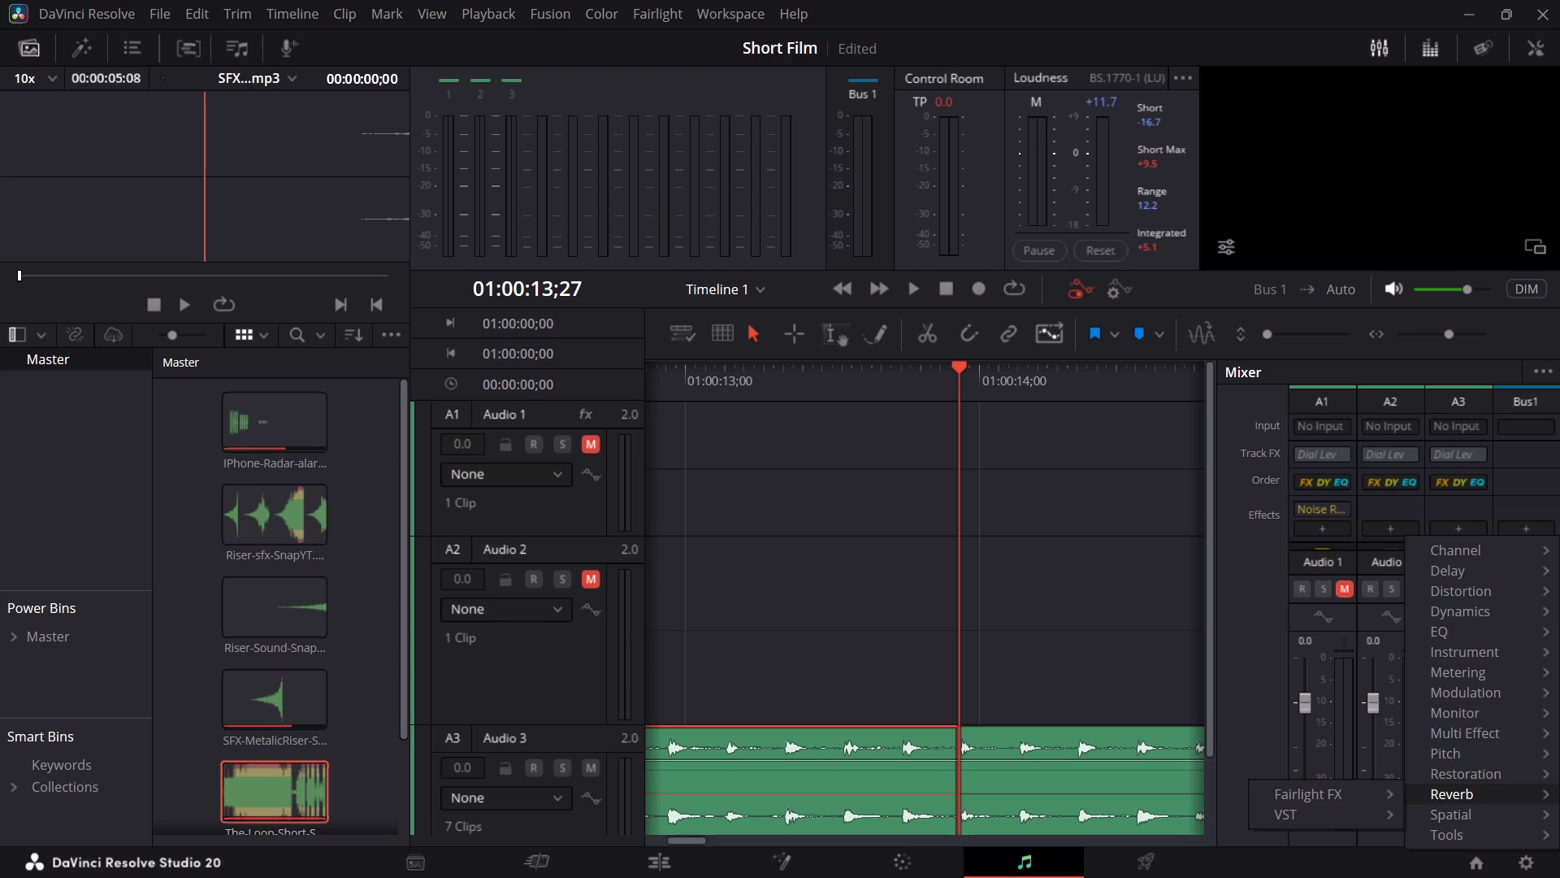
pyautogui.click(1338, 810)
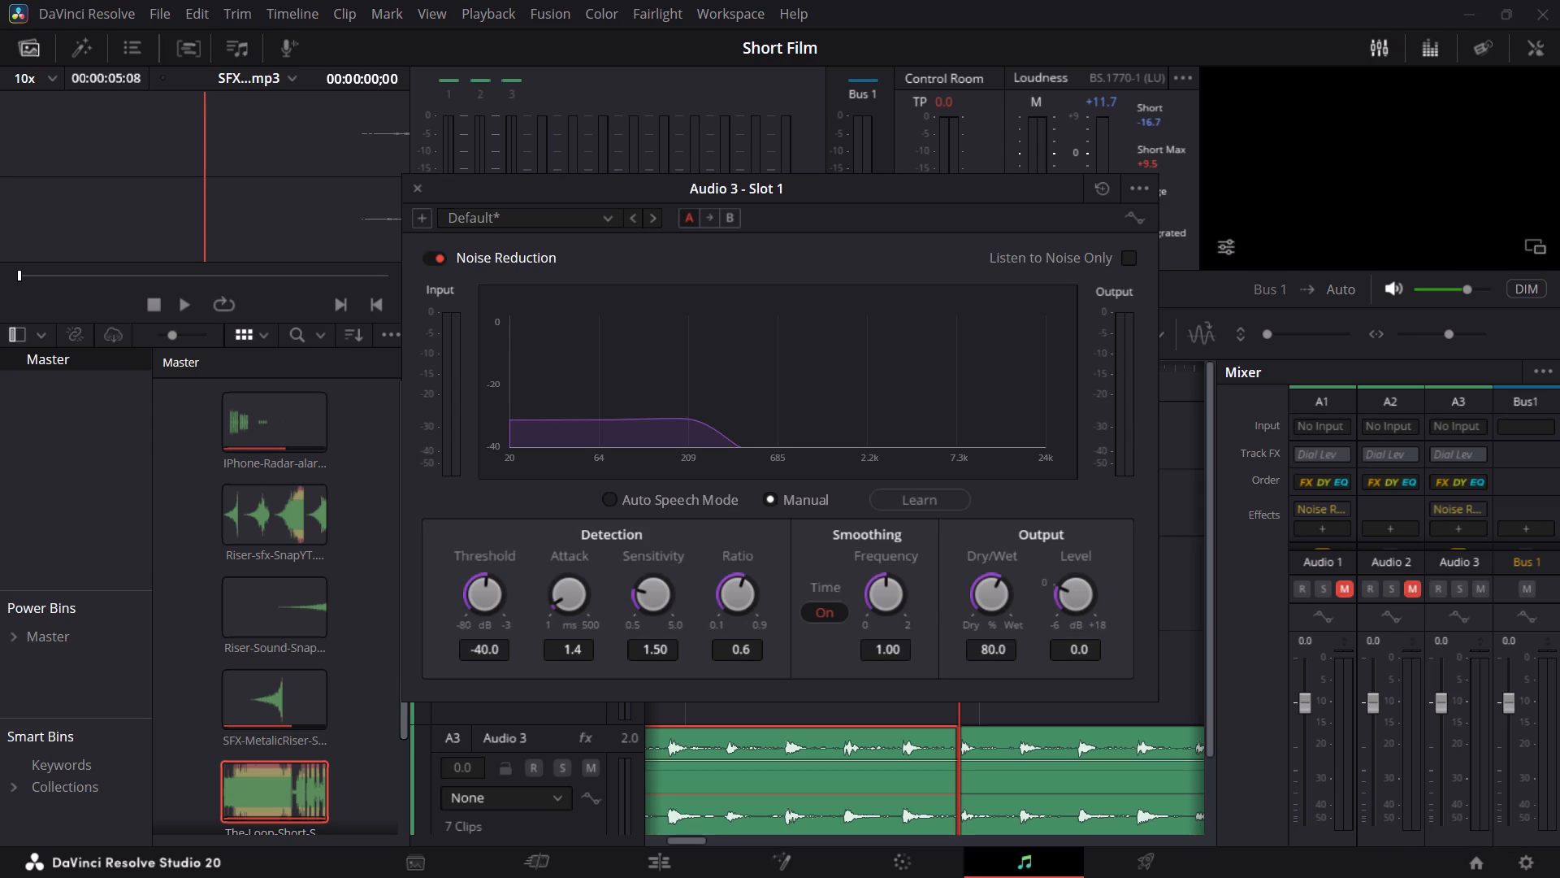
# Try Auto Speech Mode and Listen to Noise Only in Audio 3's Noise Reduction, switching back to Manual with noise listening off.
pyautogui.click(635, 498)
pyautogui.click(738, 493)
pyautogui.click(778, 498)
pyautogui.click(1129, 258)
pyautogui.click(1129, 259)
# Check the presets offered for Audio 3's Noise Reduction without choosing one, and close the effect's settings.
pyautogui.click(506, 223)
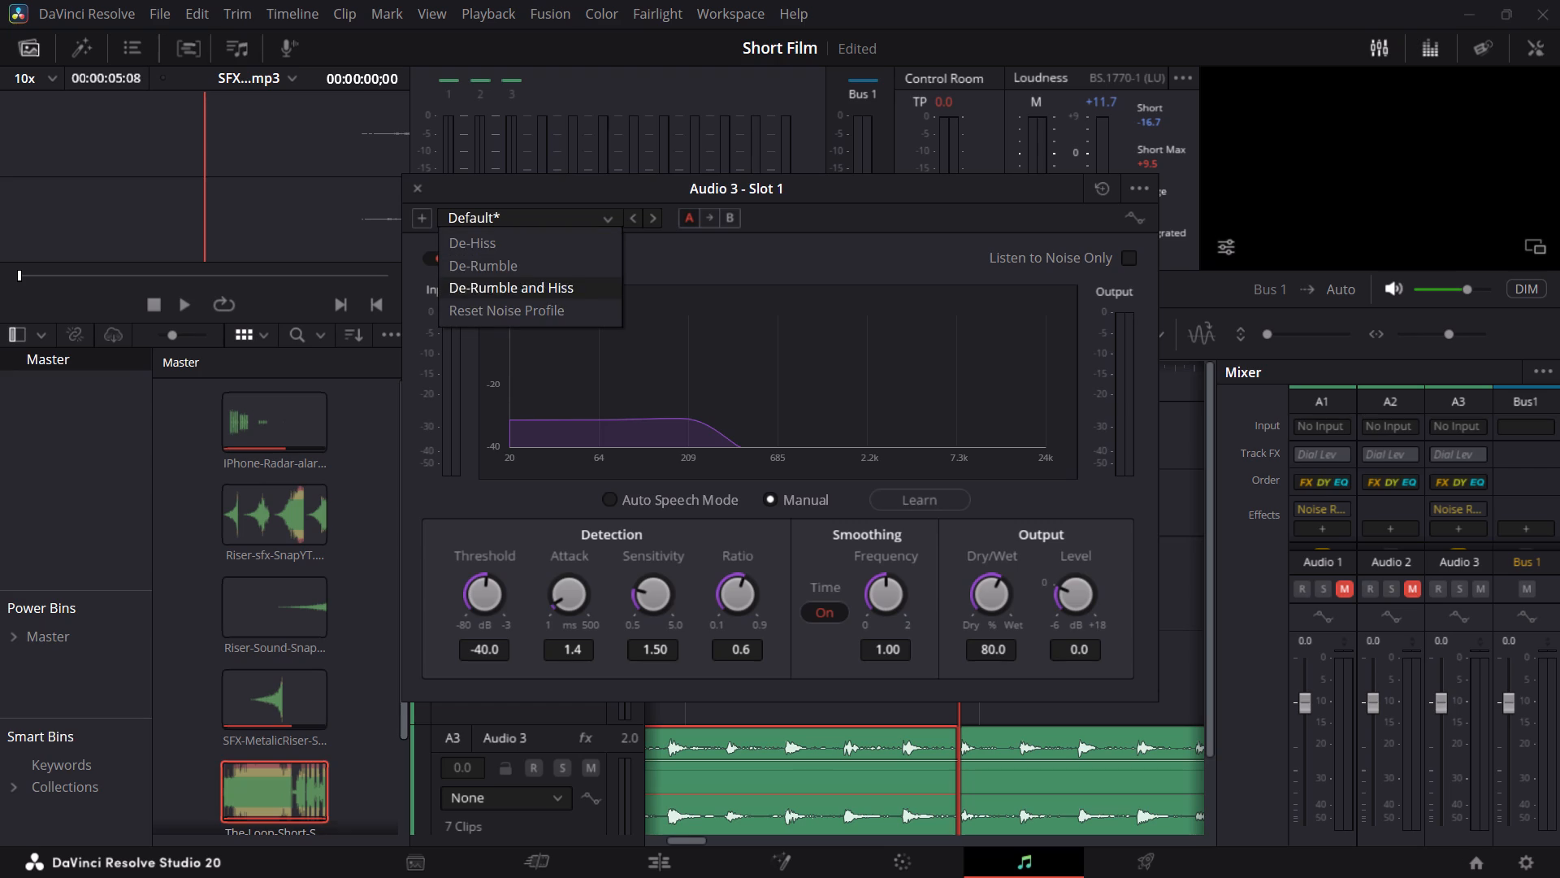
pyautogui.click(564, 215)
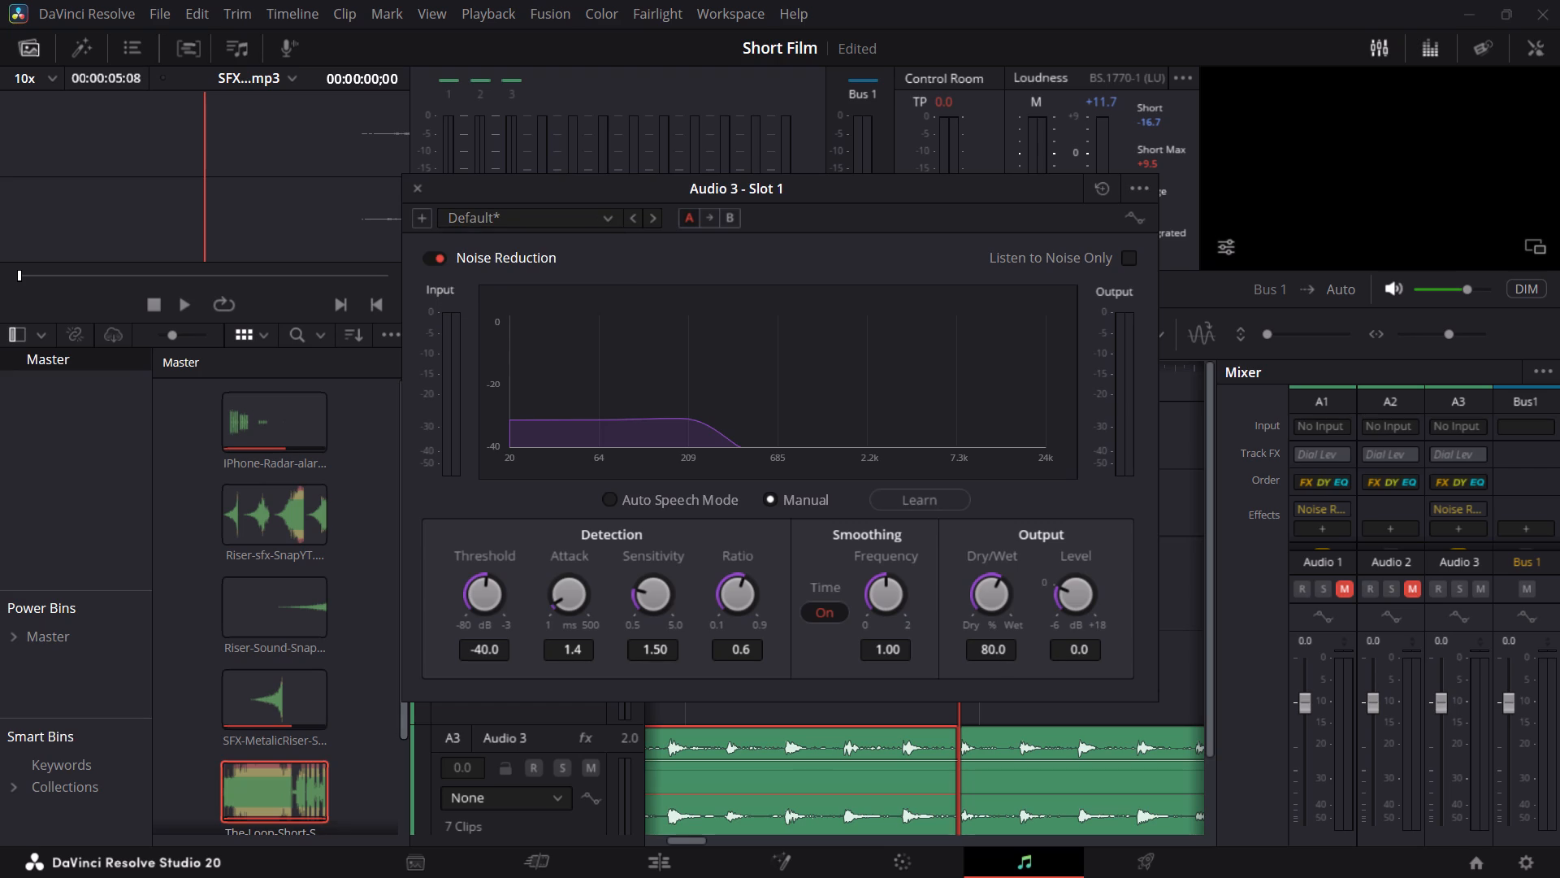
pyautogui.click(421, 182)
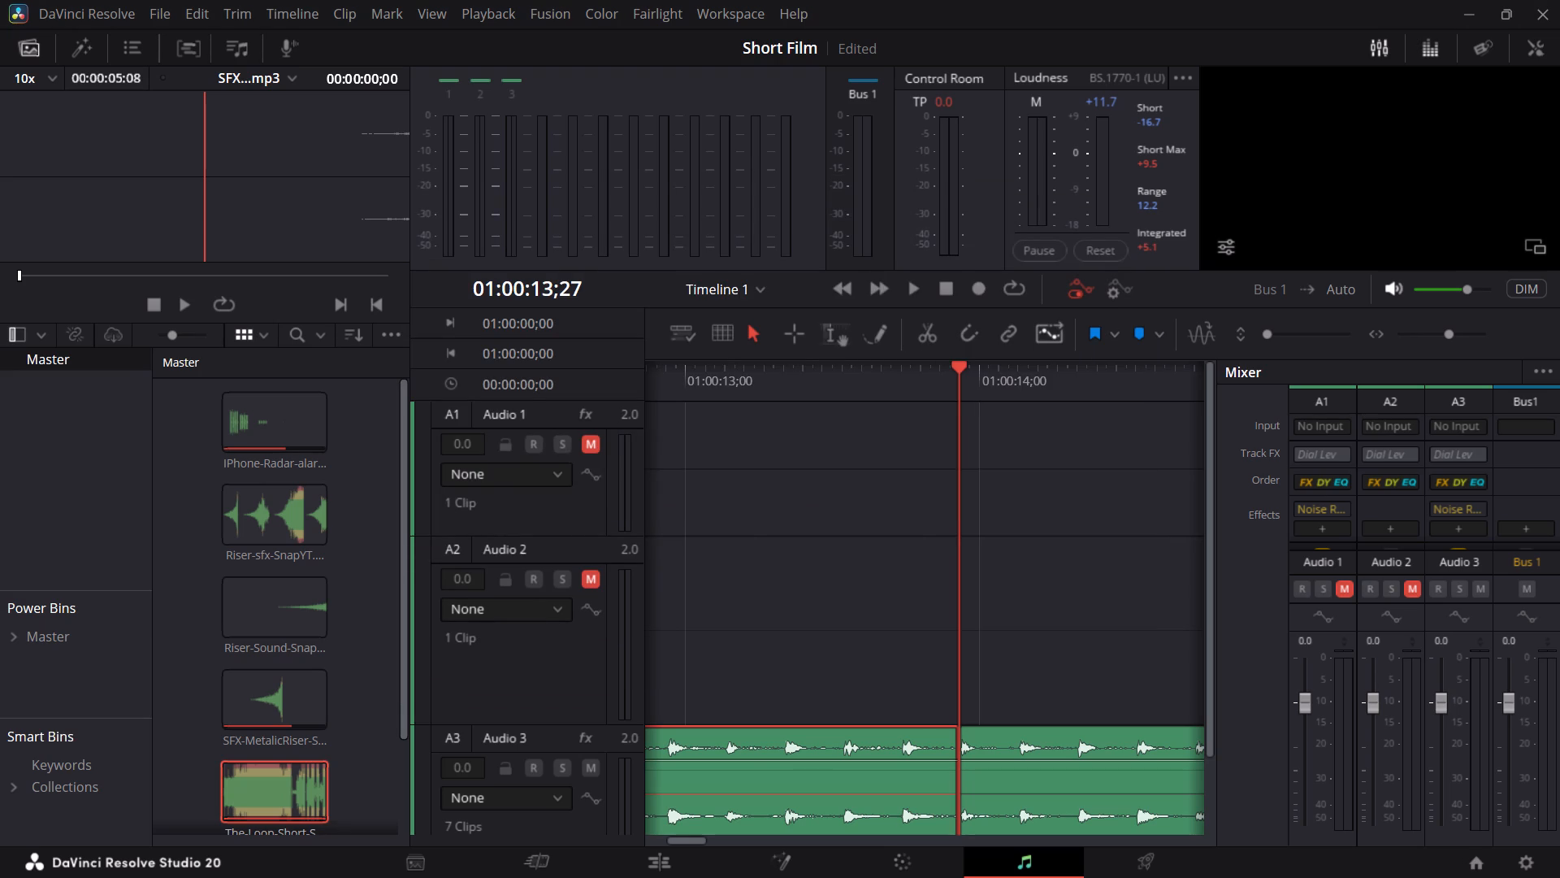
# Play the loop beats on Audio 3 from shortly after 01:00:13;00 to hear them with Noise Reduction applied.
pyautogui.moveTo(921, 387); pyautogui.dragTo(751, 384)
pyautogui.press('space')
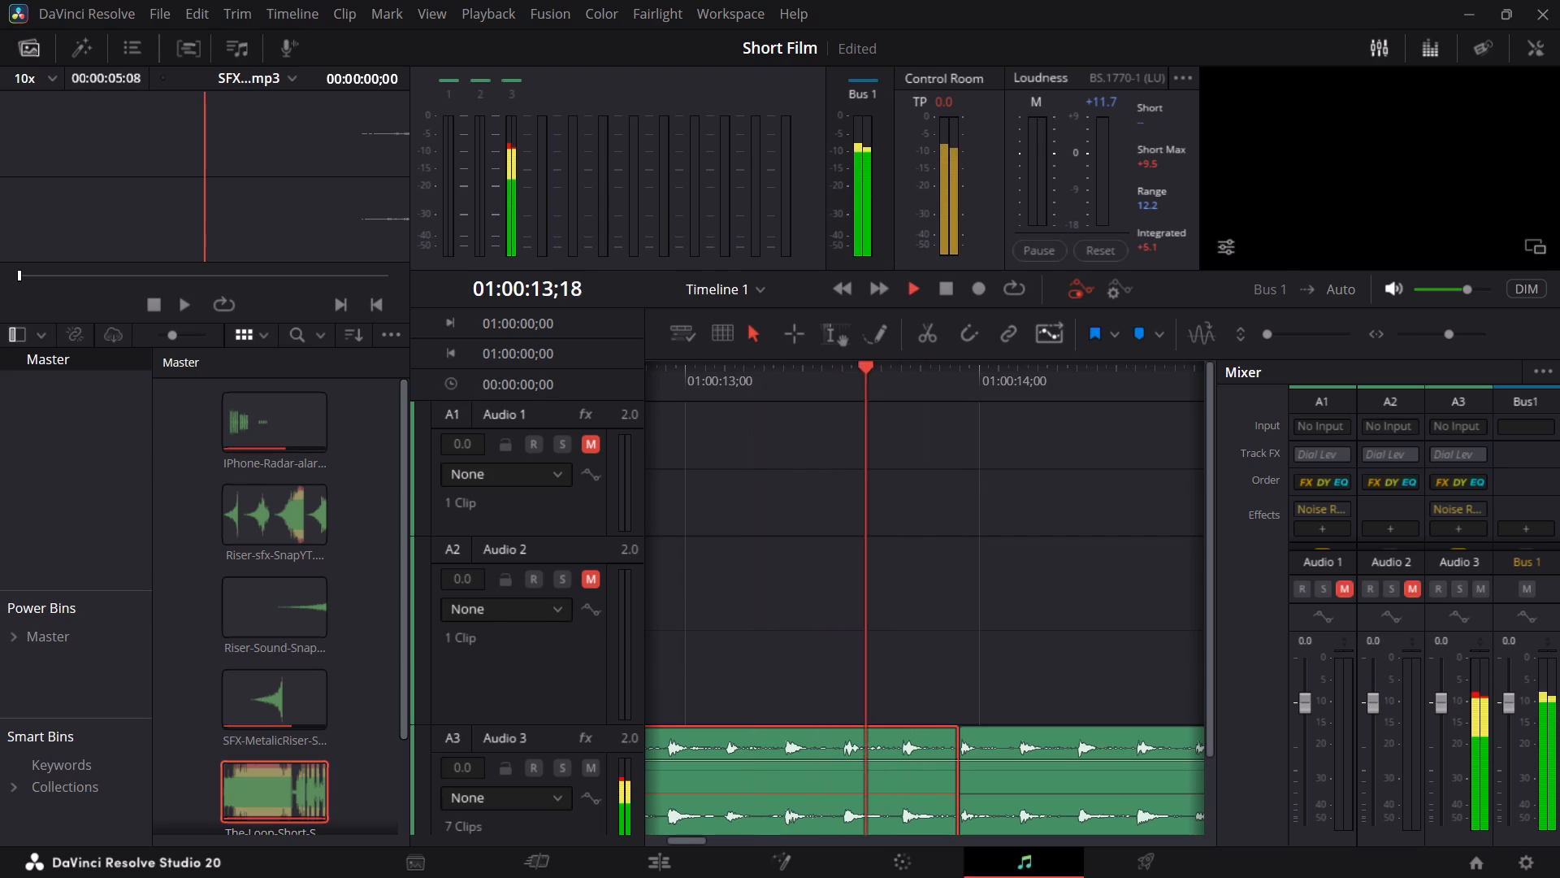
pyautogui.press('space')
pyautogui.moveTo(842, 499); pyautogui.dragTo(1101, 493, button='middle')
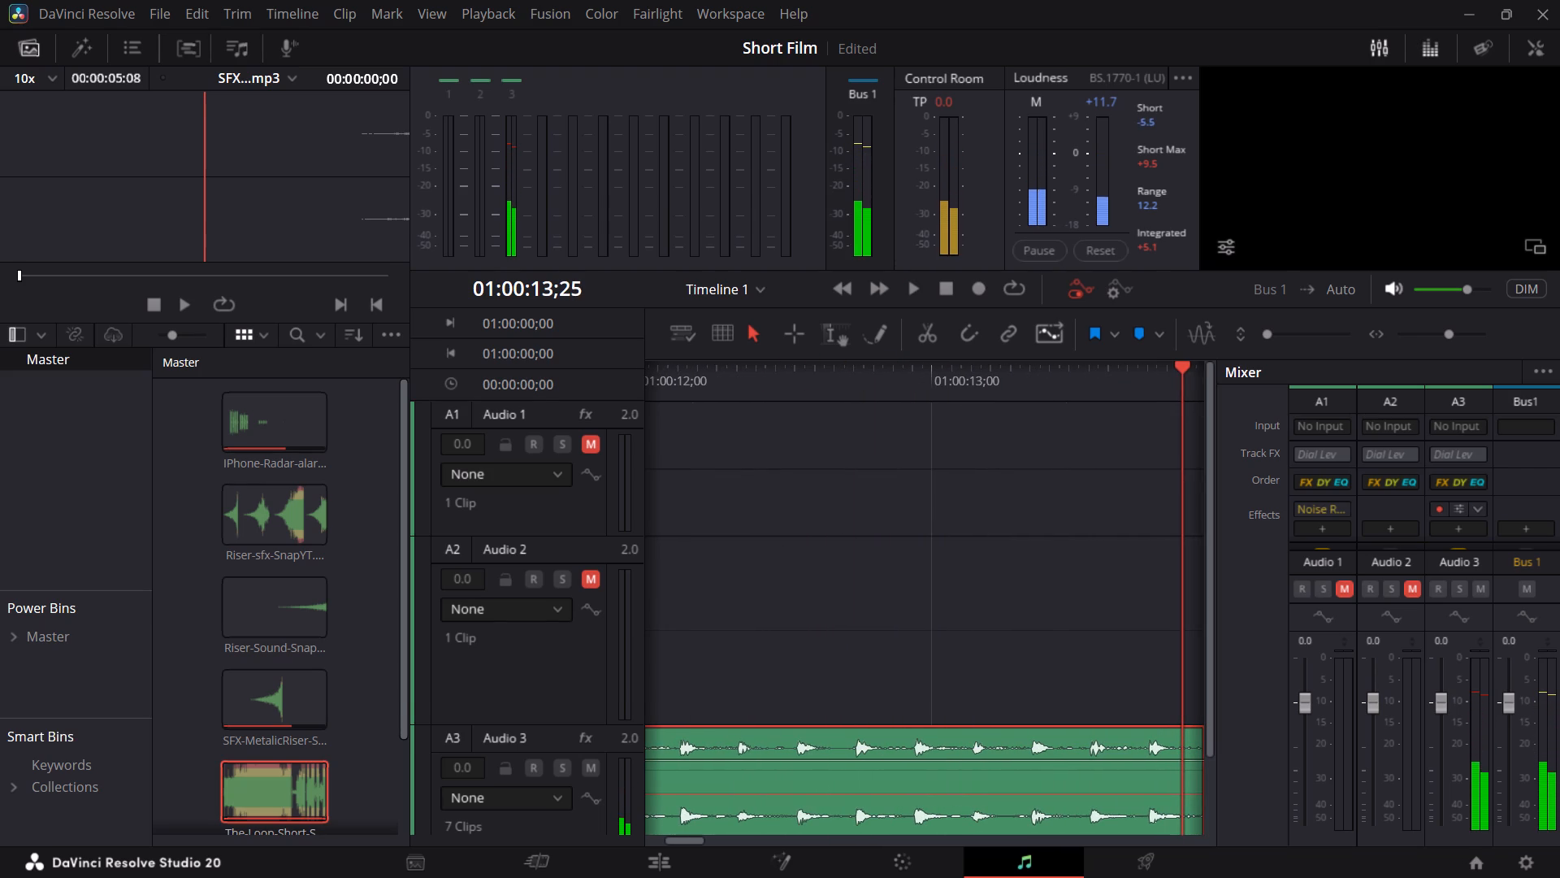
# Reopen the Noise Reduction settings on Audio 3.
pyautogui.click(1464, 506)
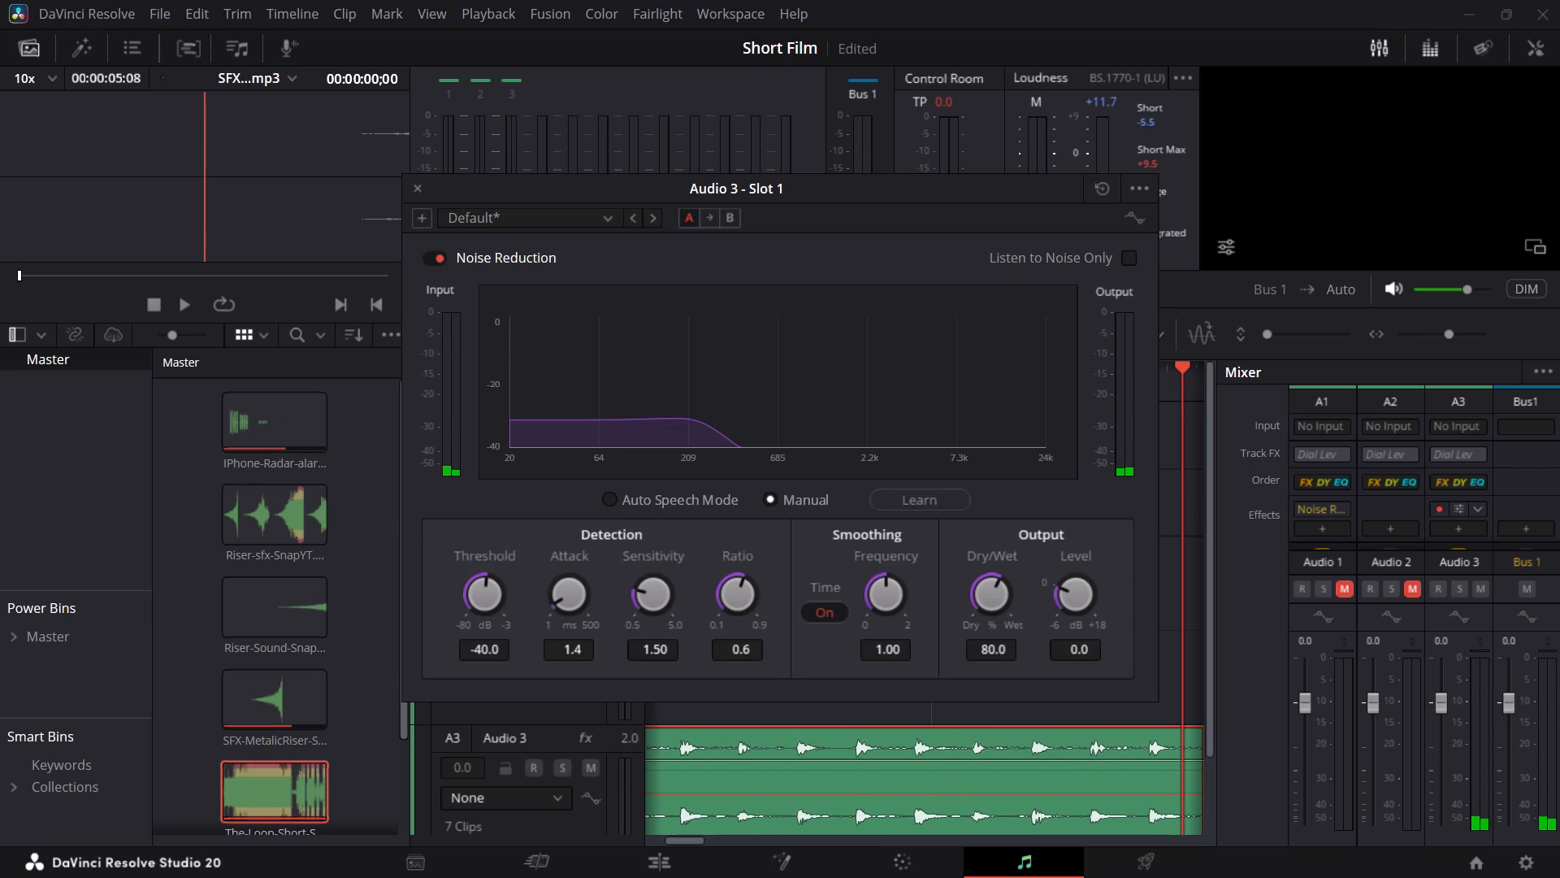
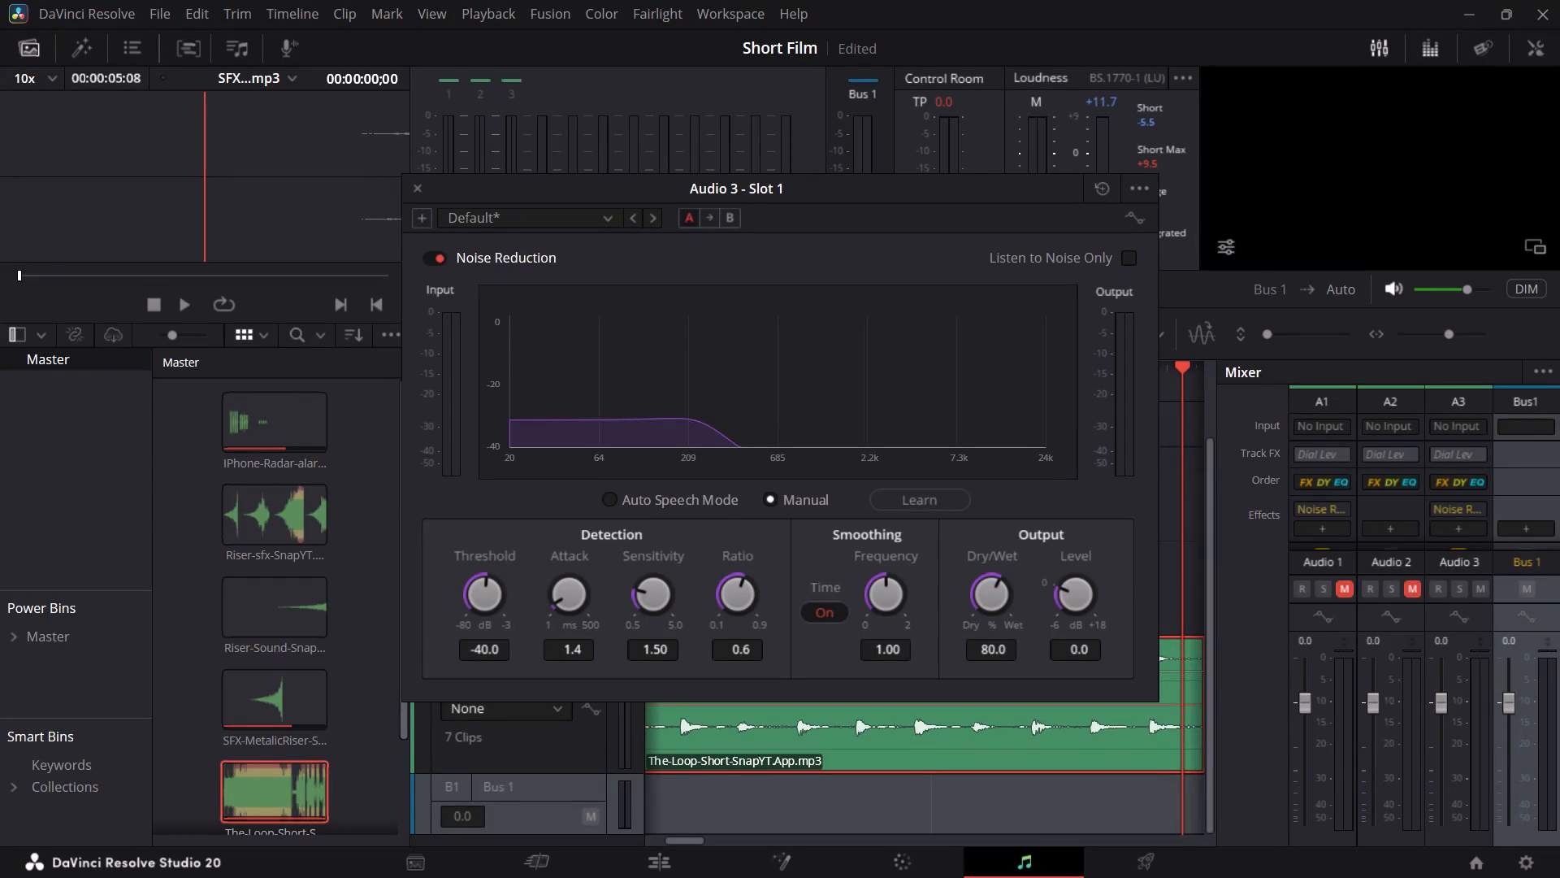
# Close the Noise Reduction settings of Audio 3.
pyautogui.click(425, 188)
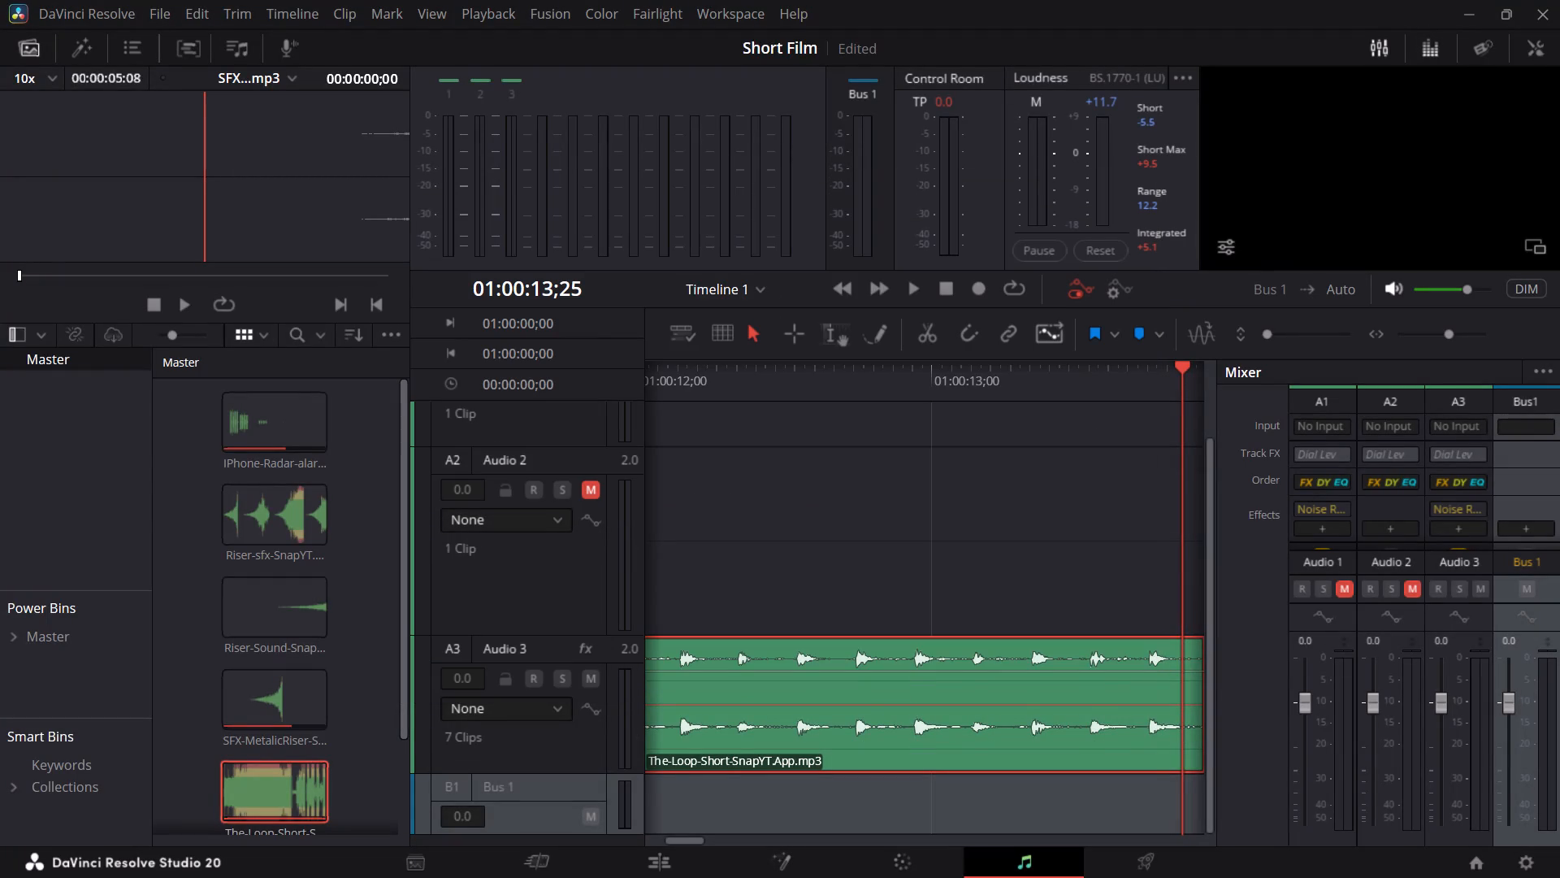
# Move the playhead back to the cut on Audio 3 at 01:00:09;26, where the selected The-Loop-Short segment starts.
pyautogui.moveTo(862, 377); pyautogui.dragTo(663, 301)
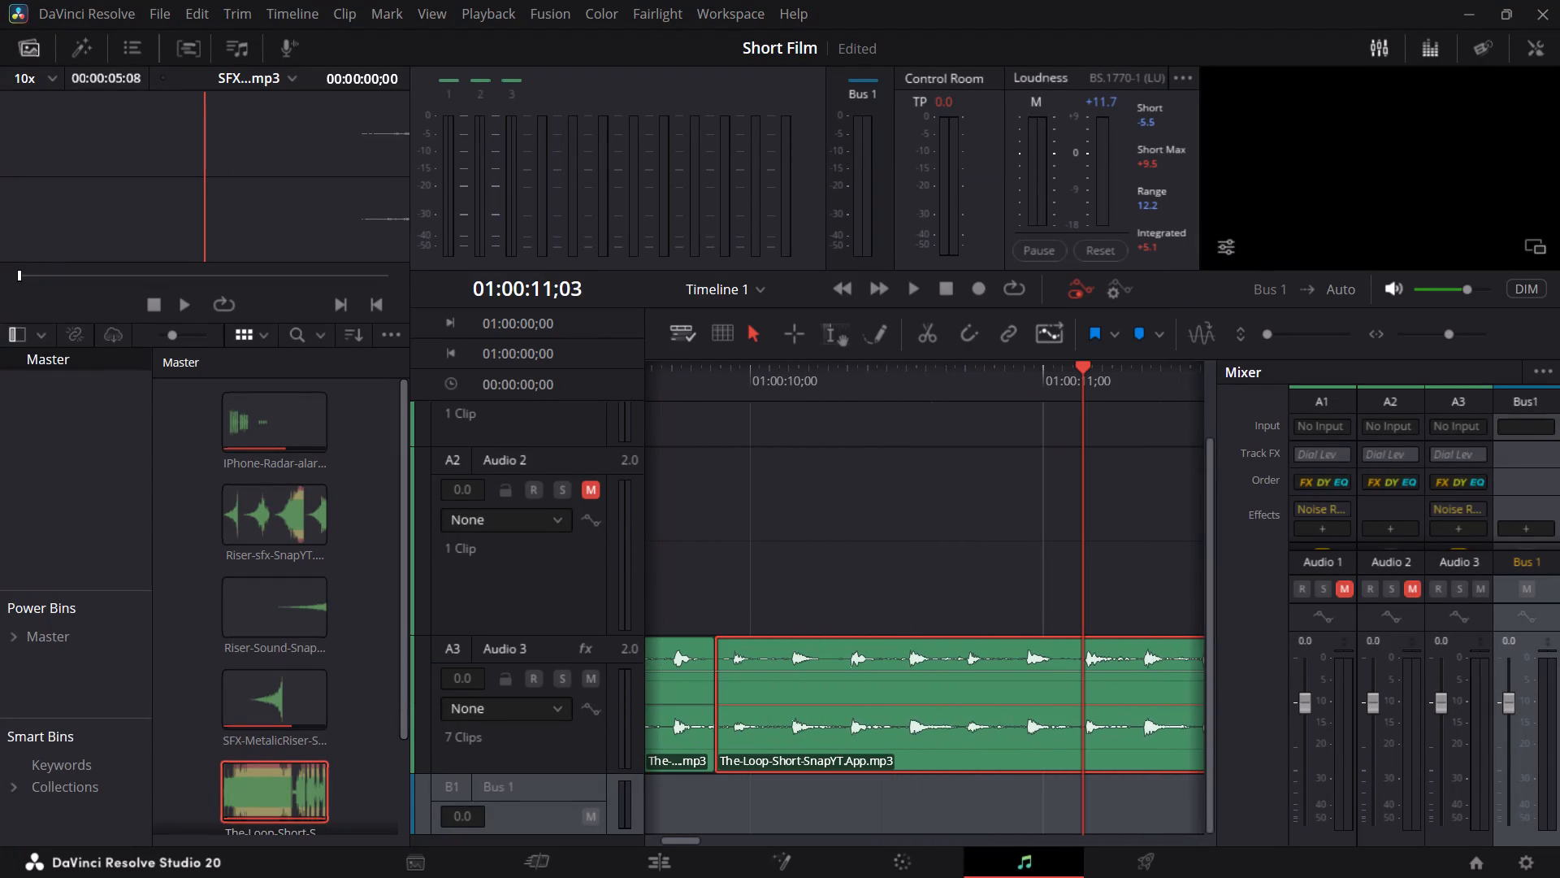
pyautogui.moveTo(764, 366); pyautogui.dragTo(704, 370)
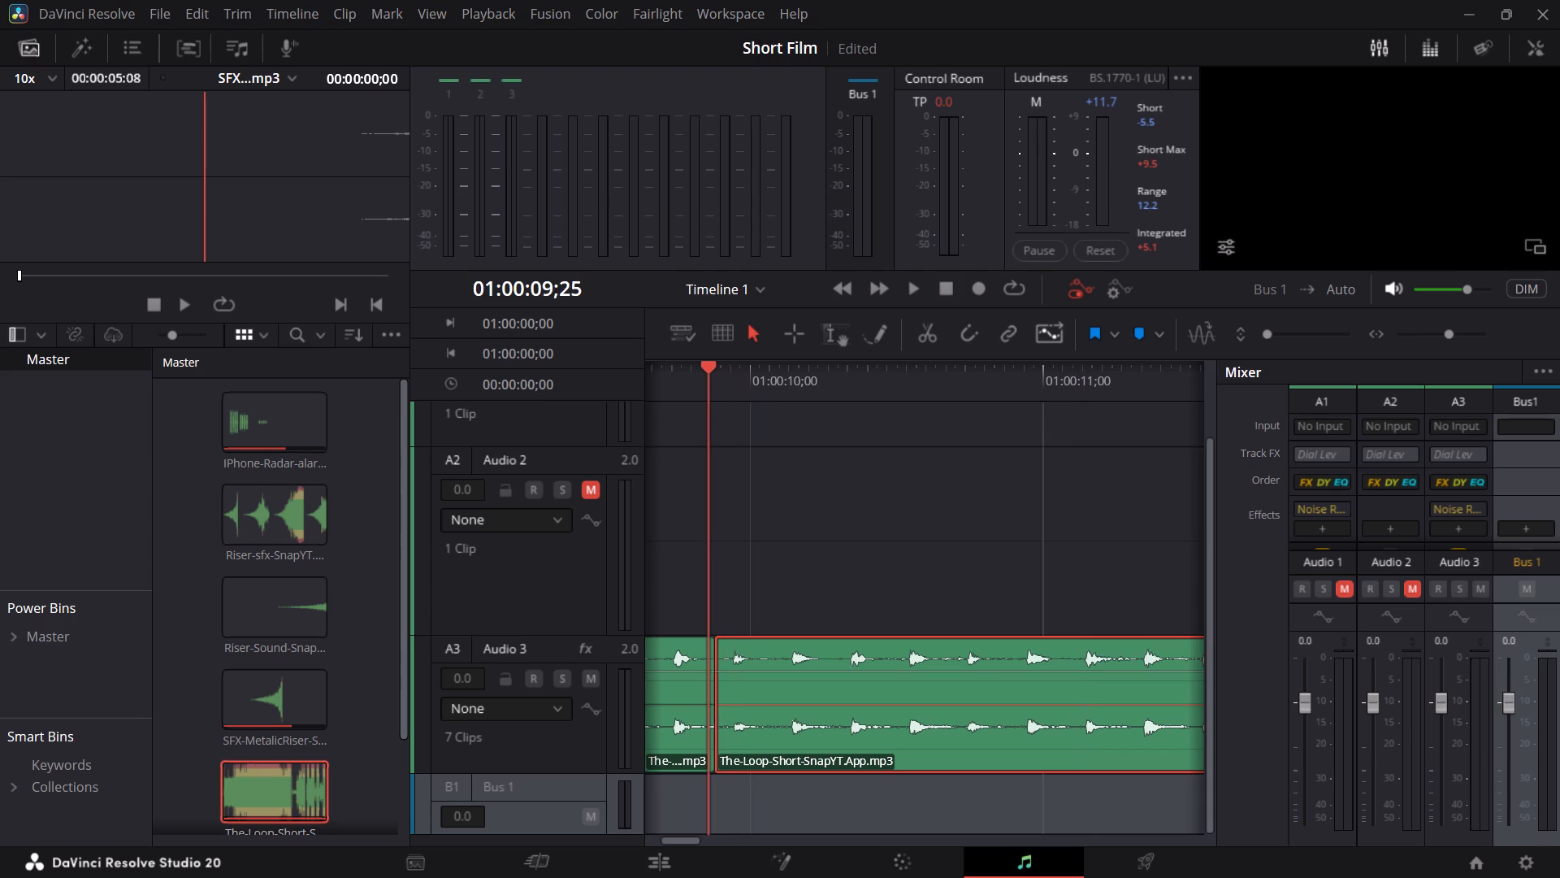
pyautogui.moveTo(704, 370); pyautogui.dragTo(717, 370)
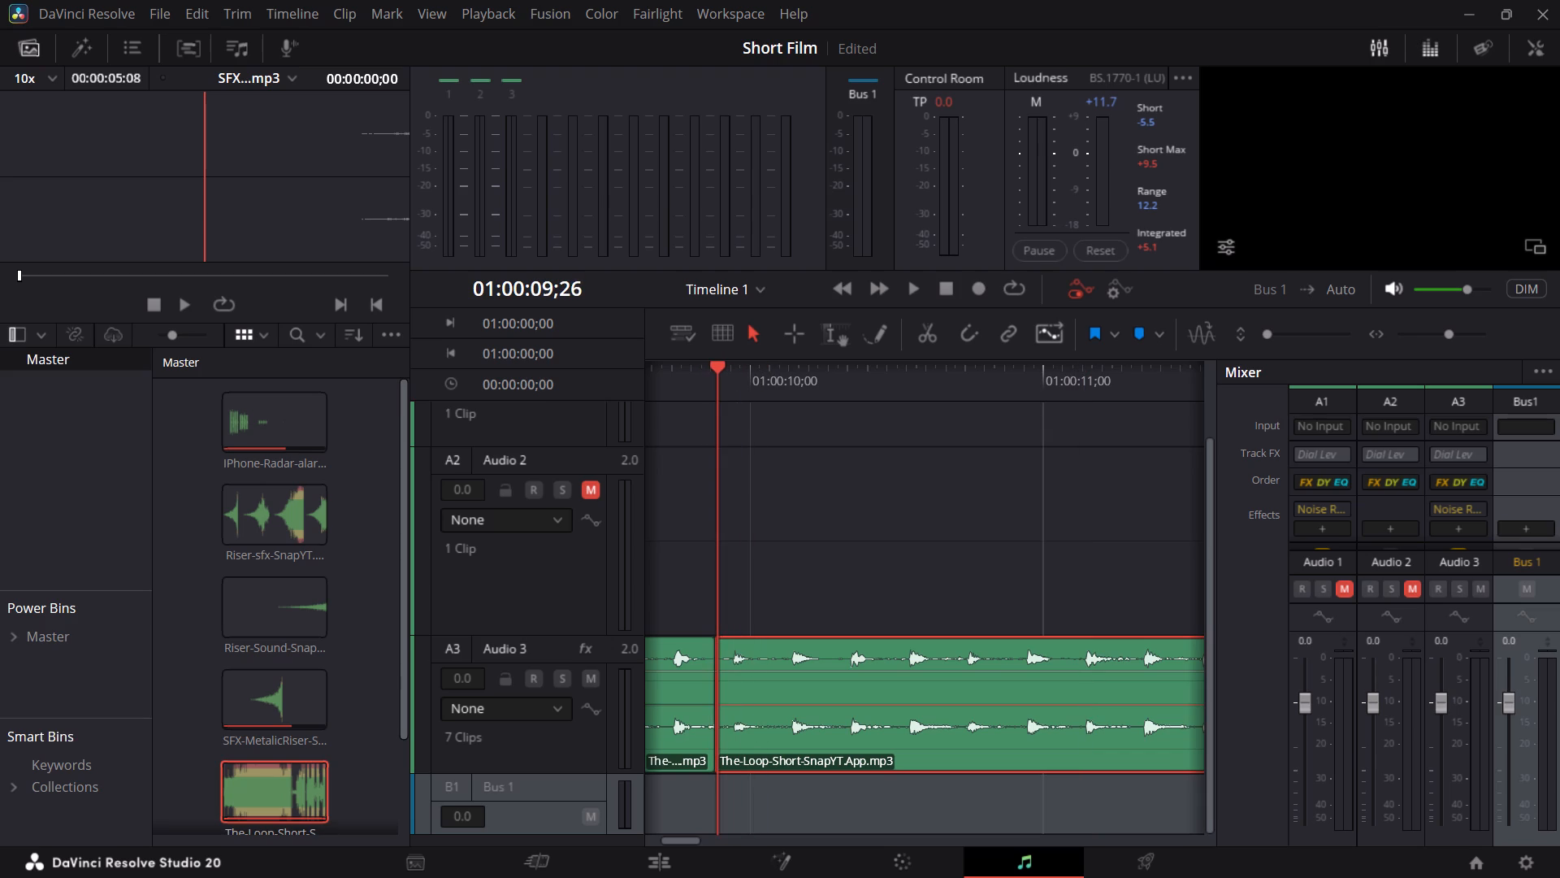
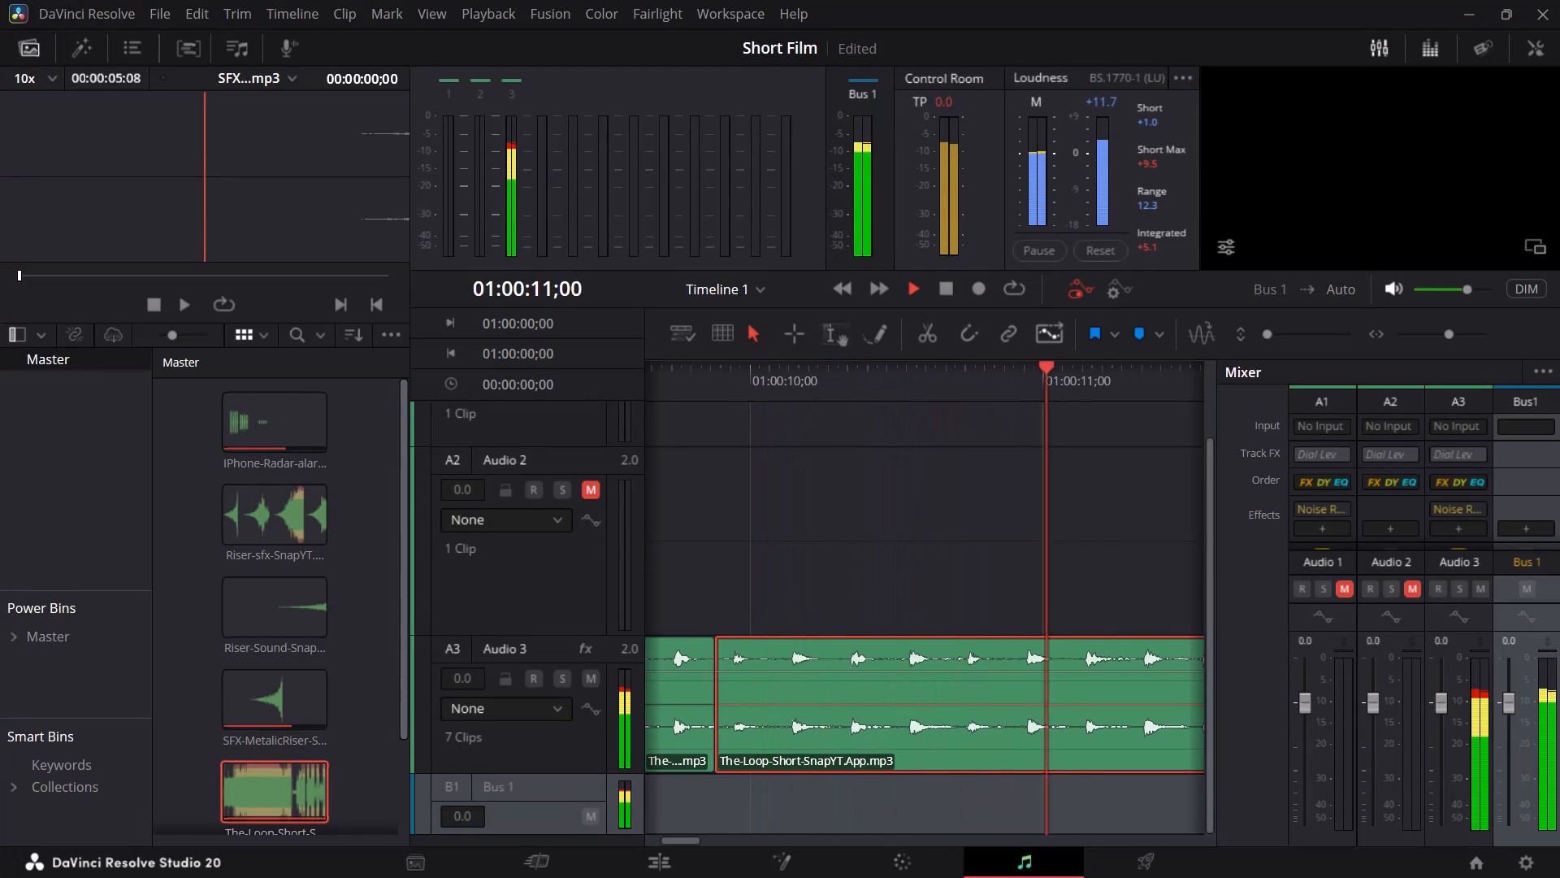
# Stop playback within the selected The-Loop-Short segment on Audio 3 at about 01:00:11;05.
pyautogui.press('space')
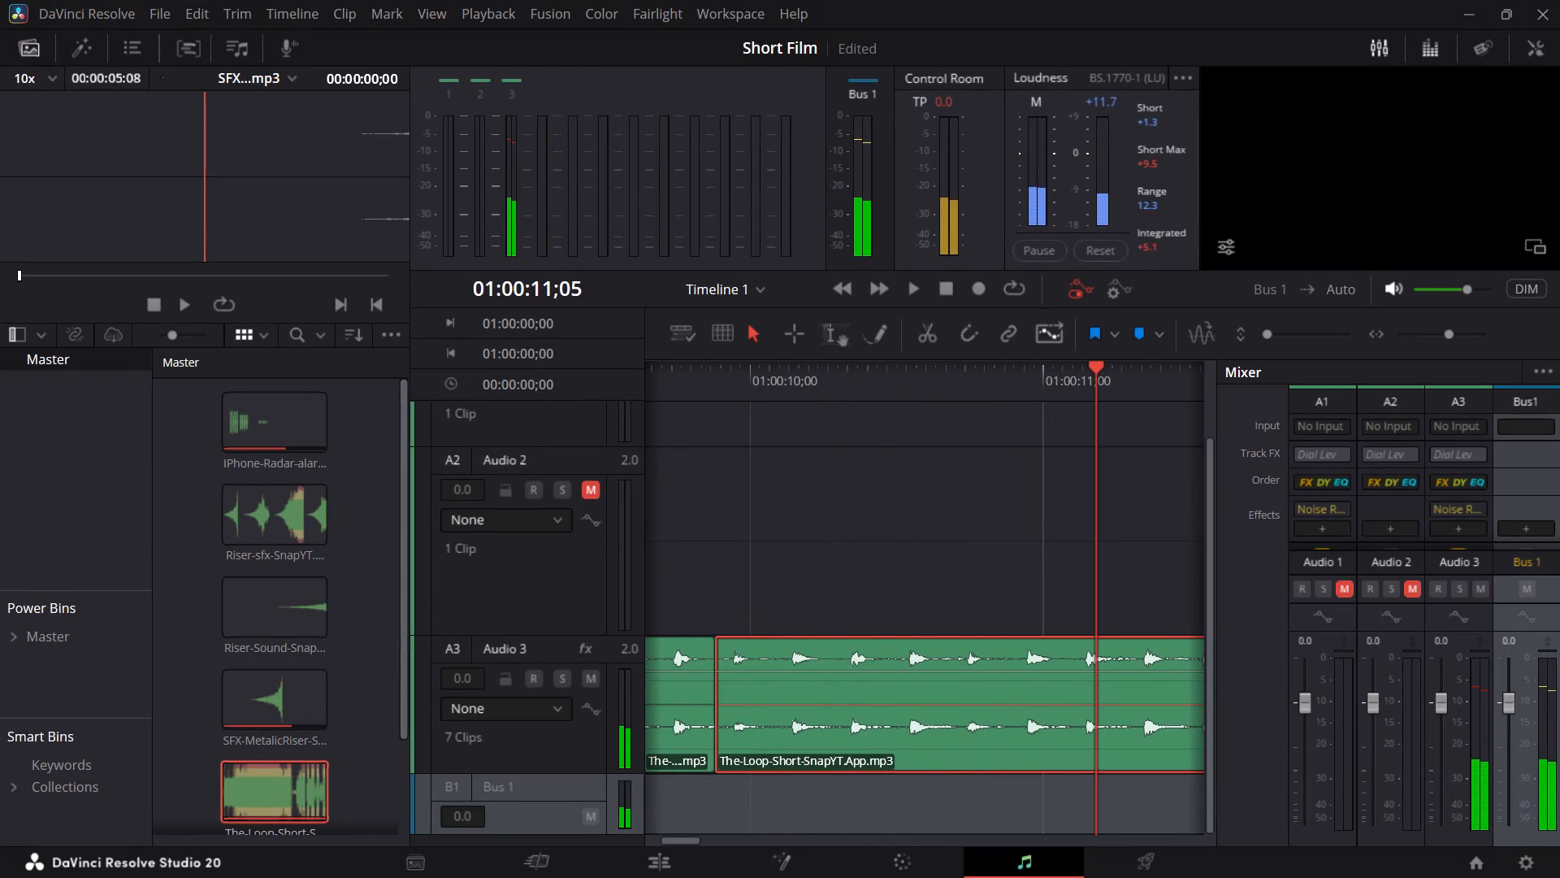
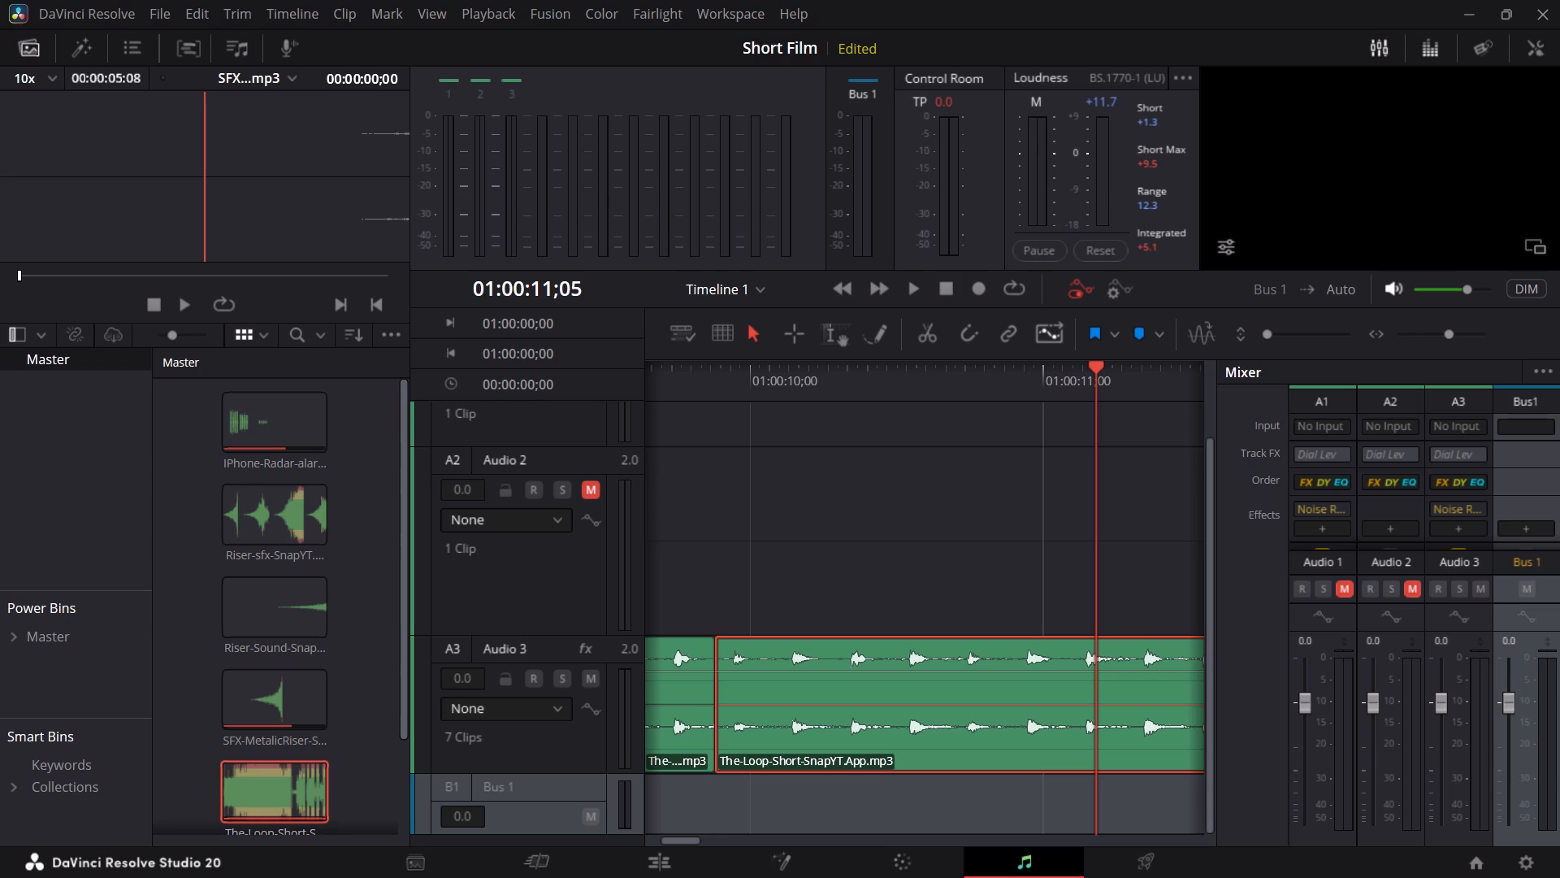
# Save the Short Film project and close DaVinci Resolve.
pyautogui.hotkey('ctrl', 's')
pyautogui.hotkey('ctrl', 's')
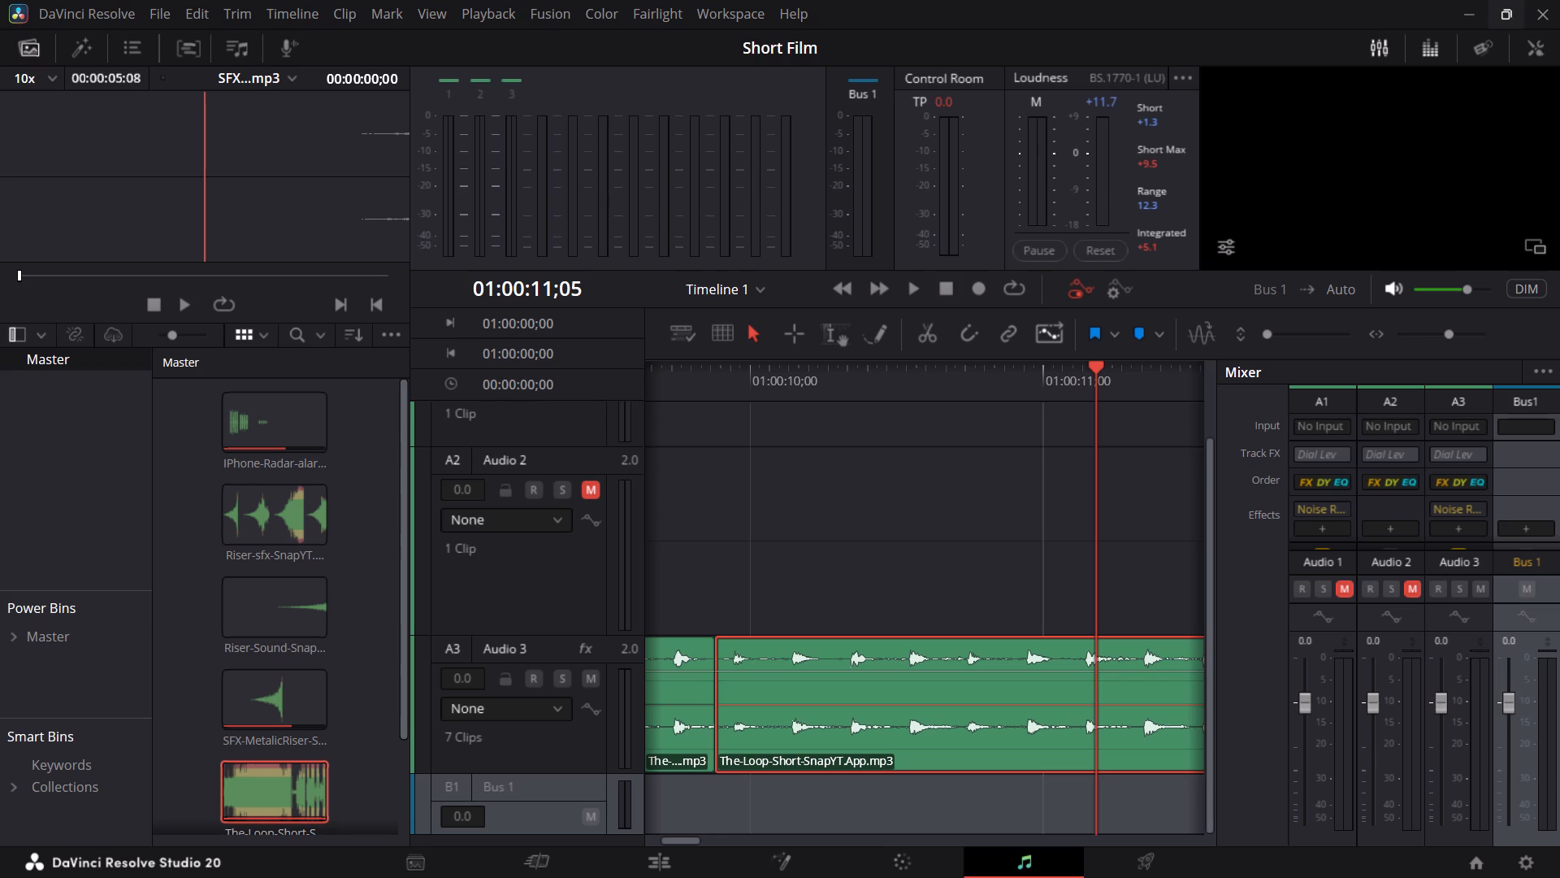
pyautogui.click(1559, 0)
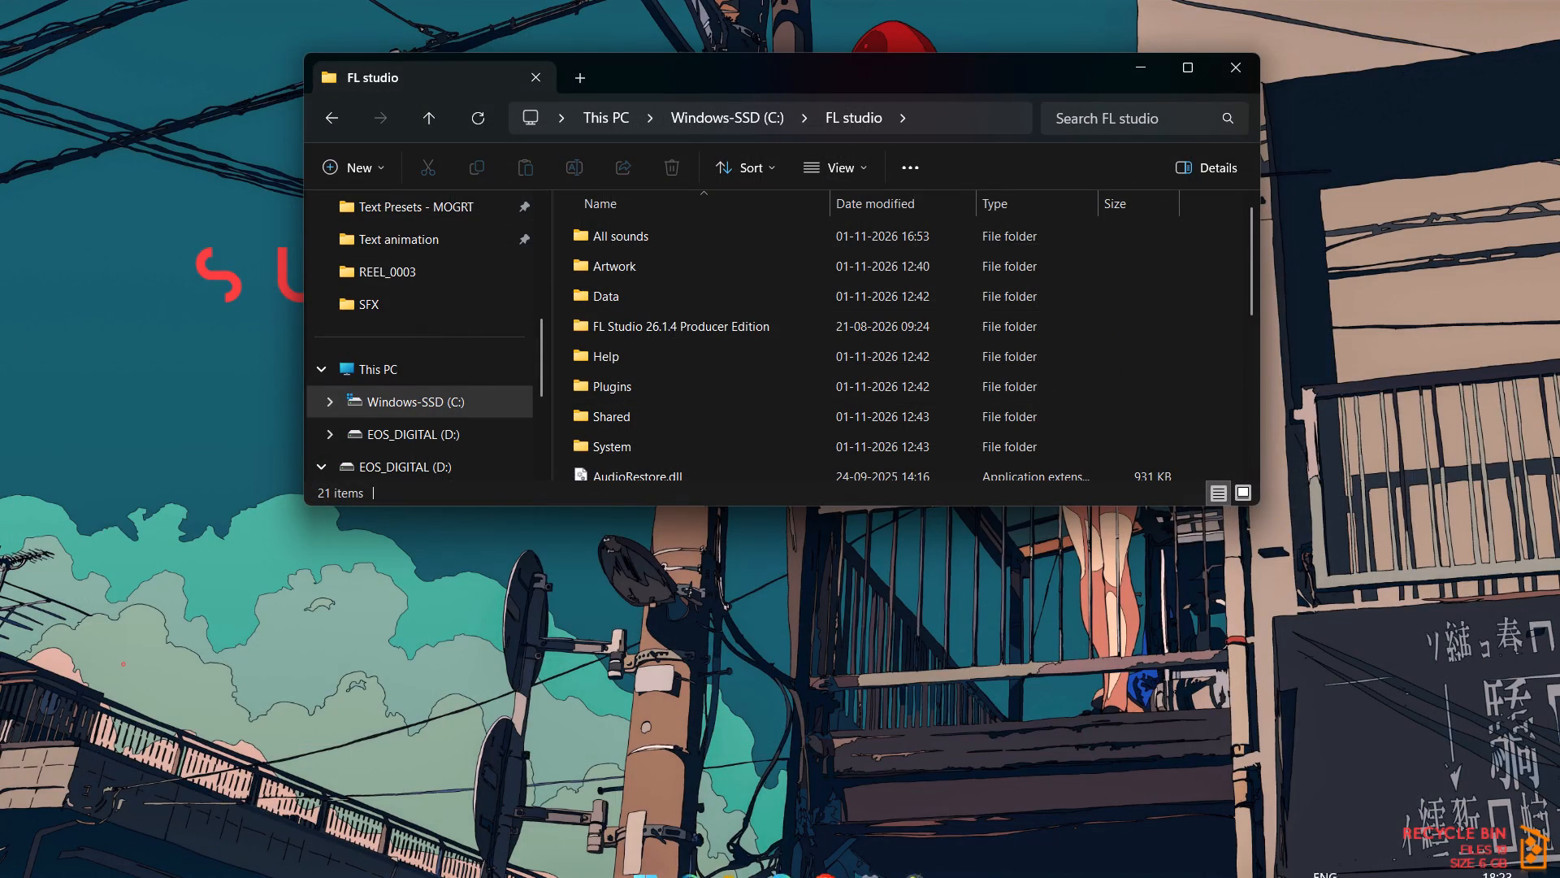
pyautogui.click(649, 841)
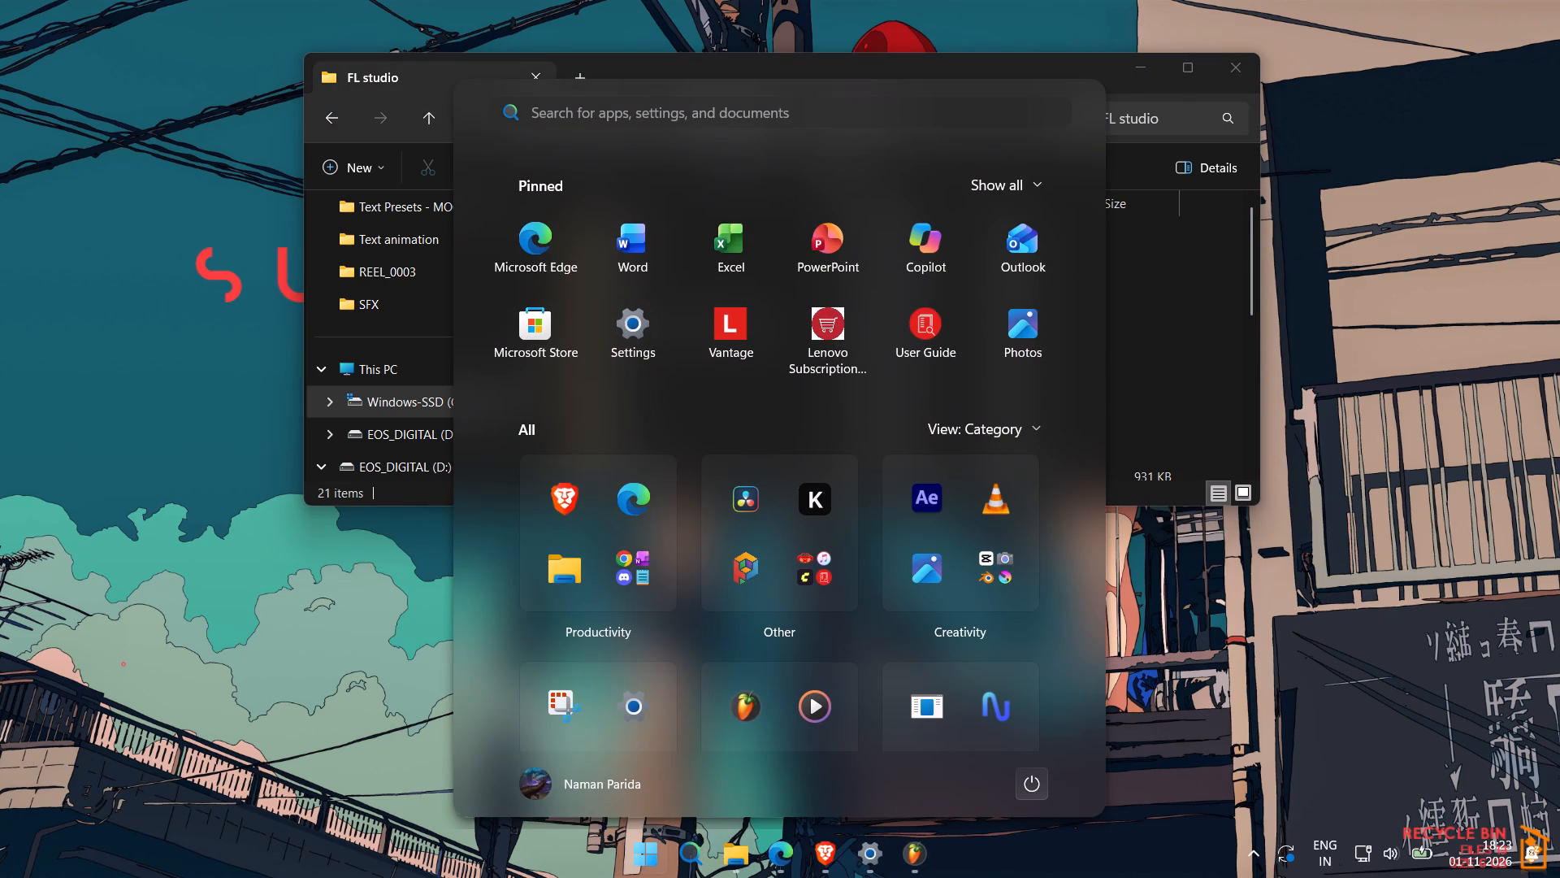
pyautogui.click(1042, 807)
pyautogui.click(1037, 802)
# Switch to FL Studio and save the open project as Project_1 in a new project folder inside Downloads.
pyautogui.click(934, 848)
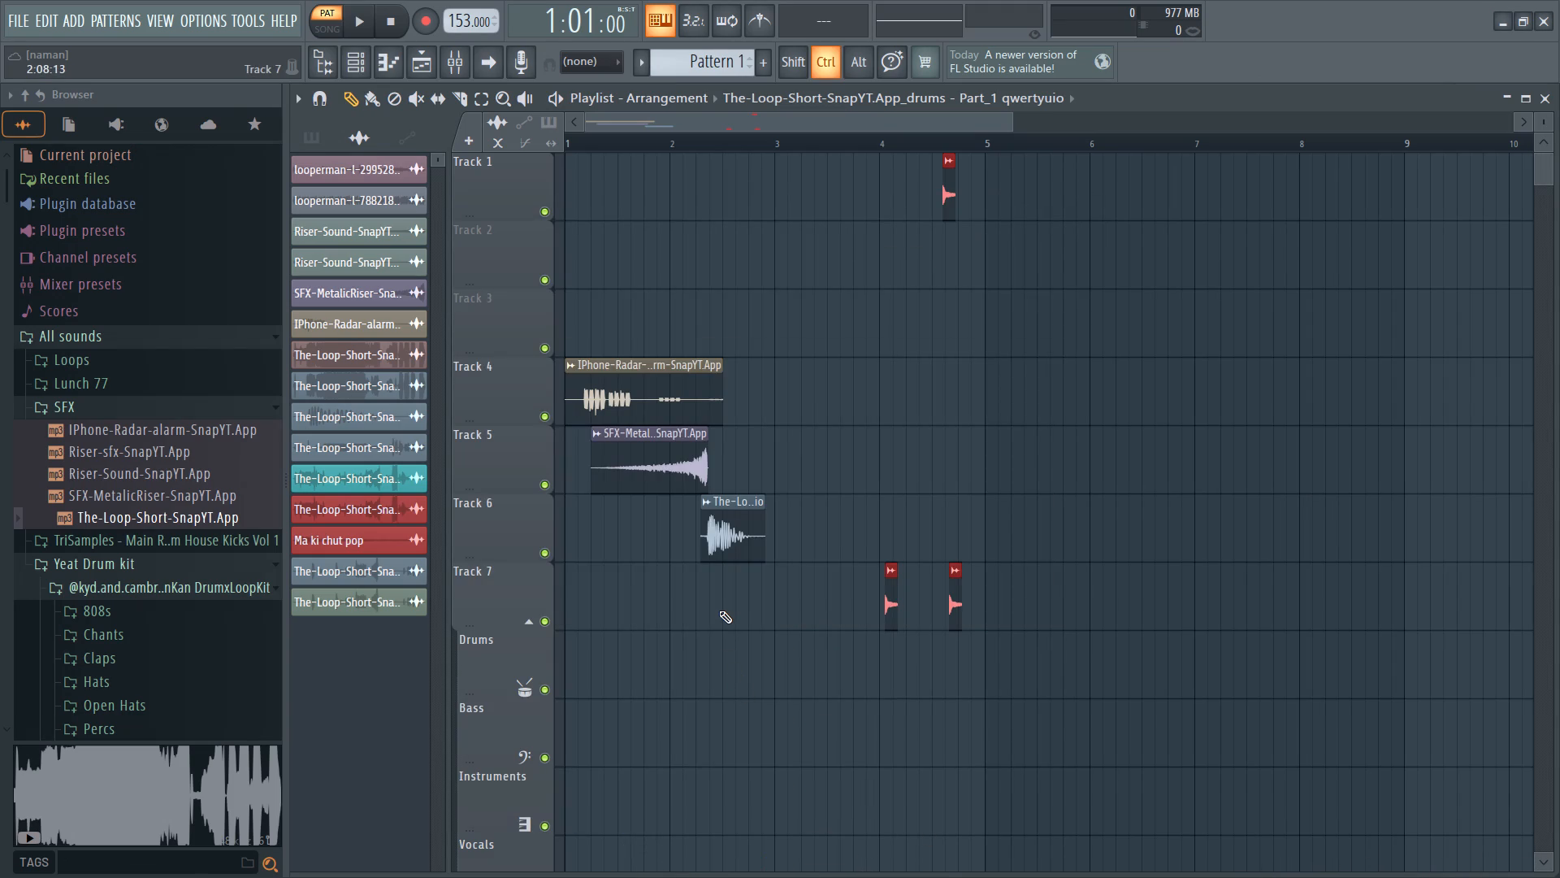
pyautogui.hotkey('ctrl', 's')
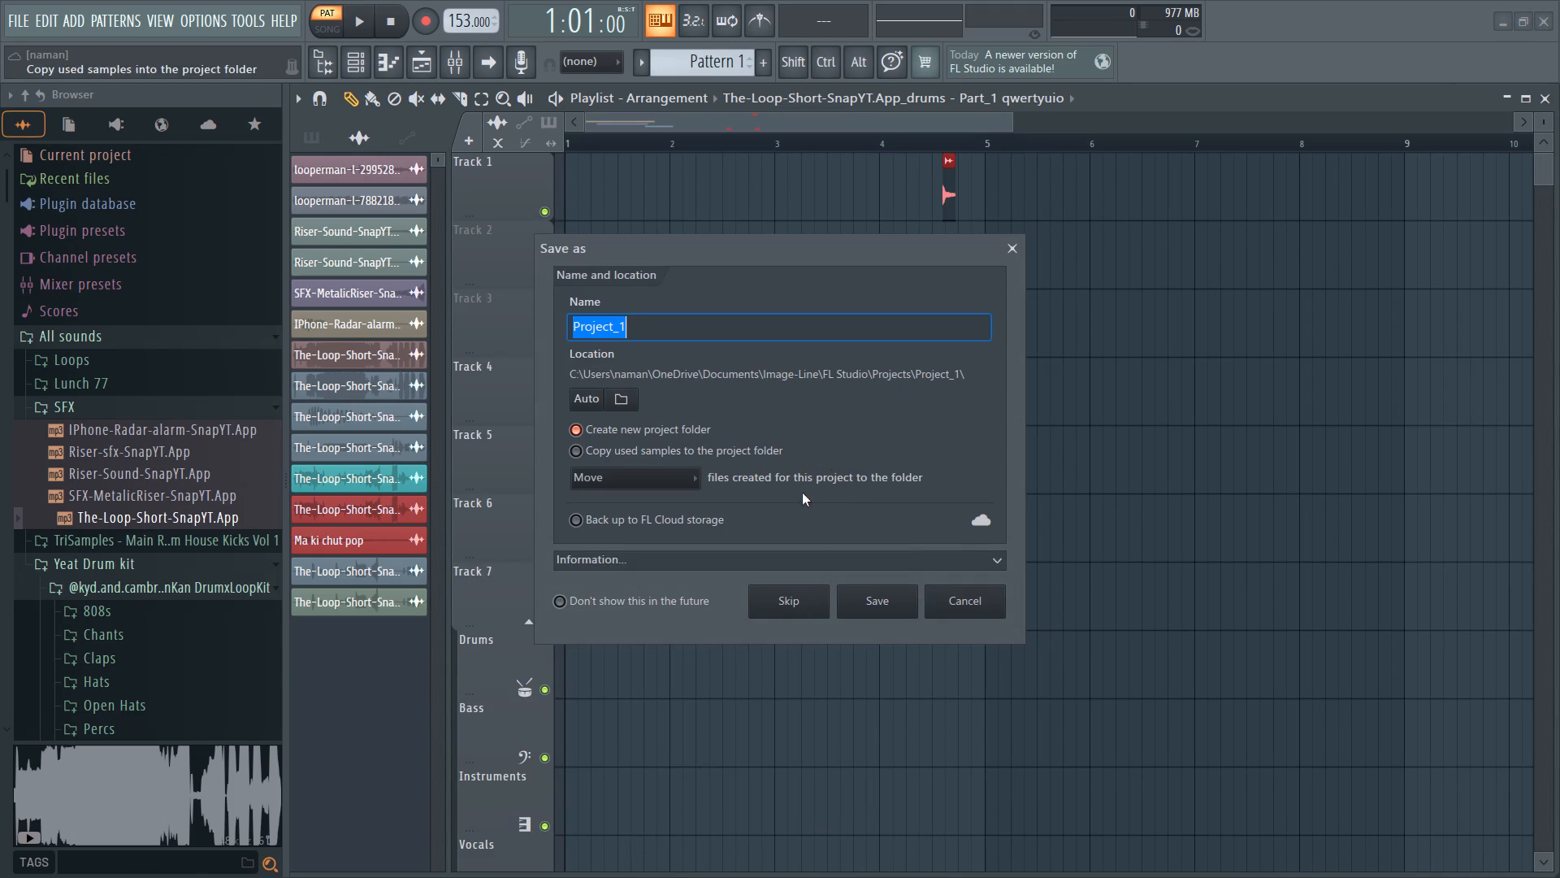
pyautogui.click(626, 403)
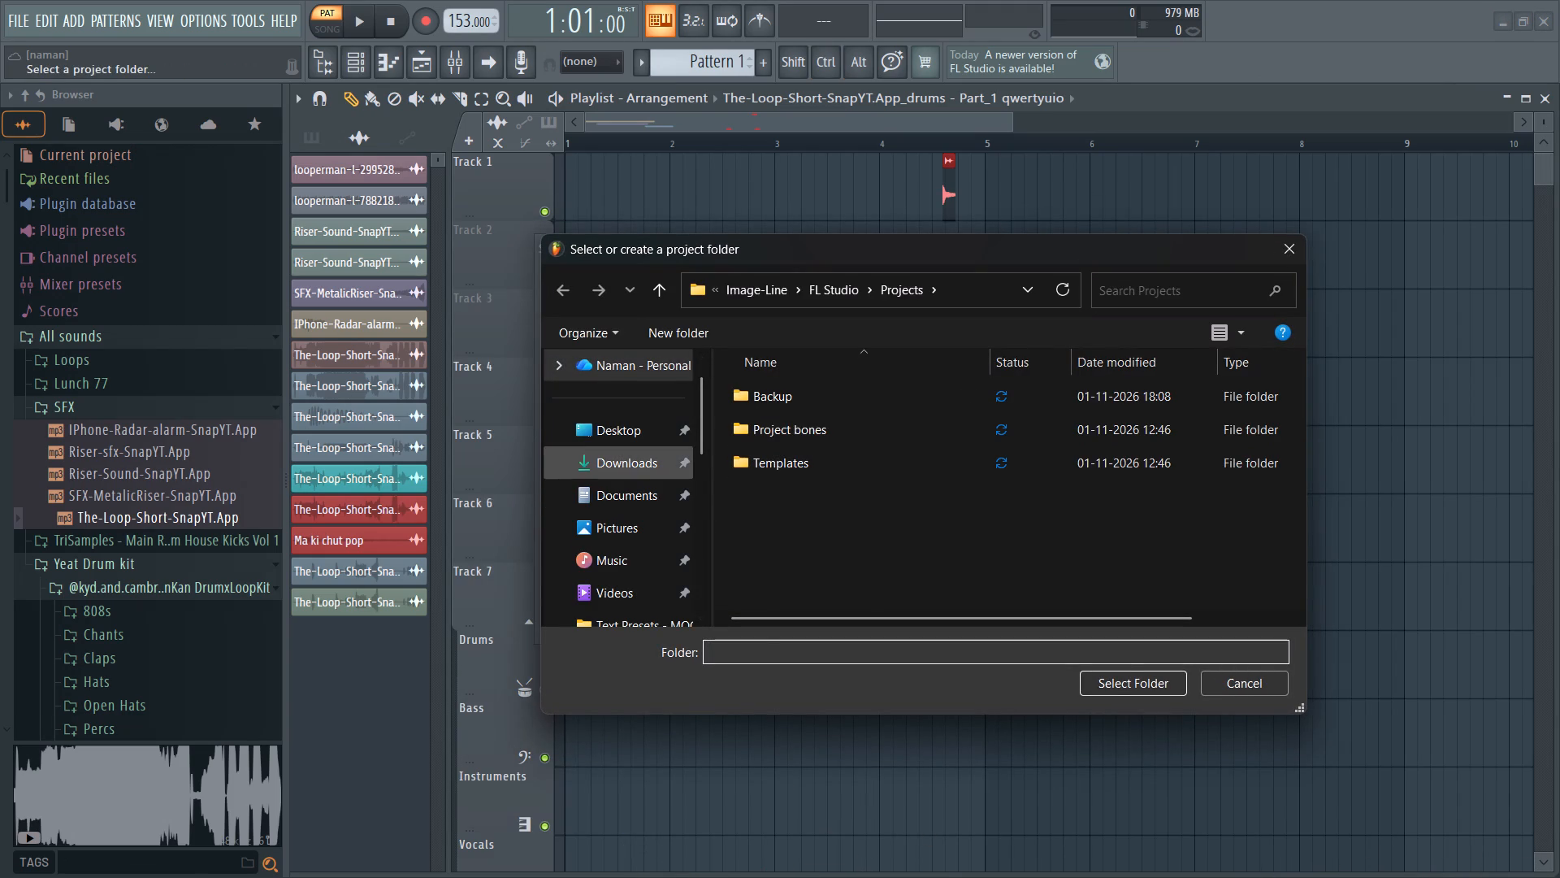
pyautogui.click(644, 472)
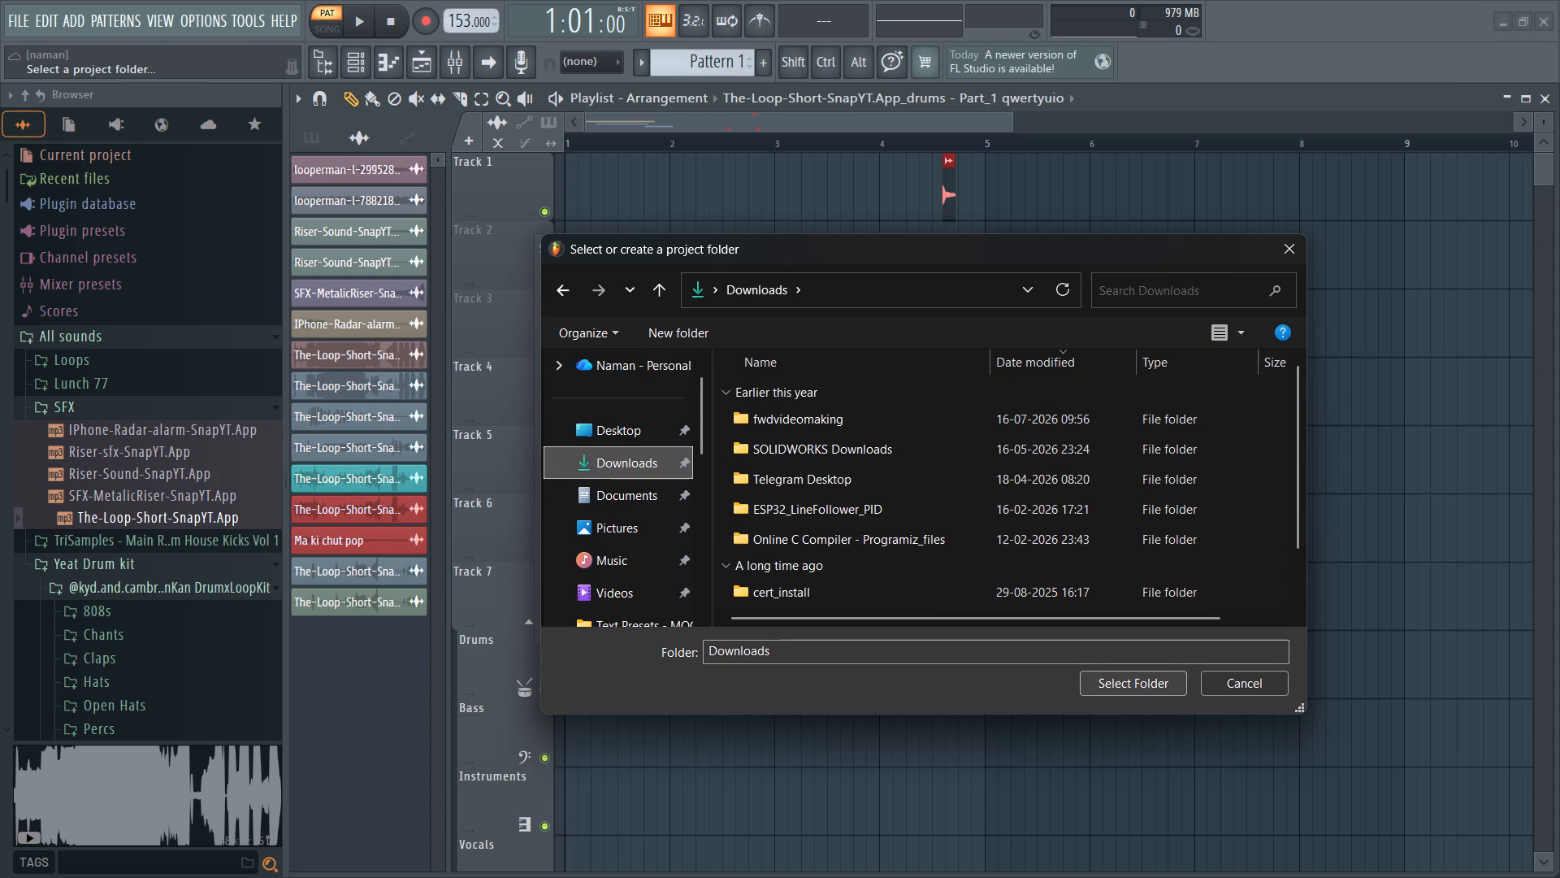
pyautogui.click(1130, 674)
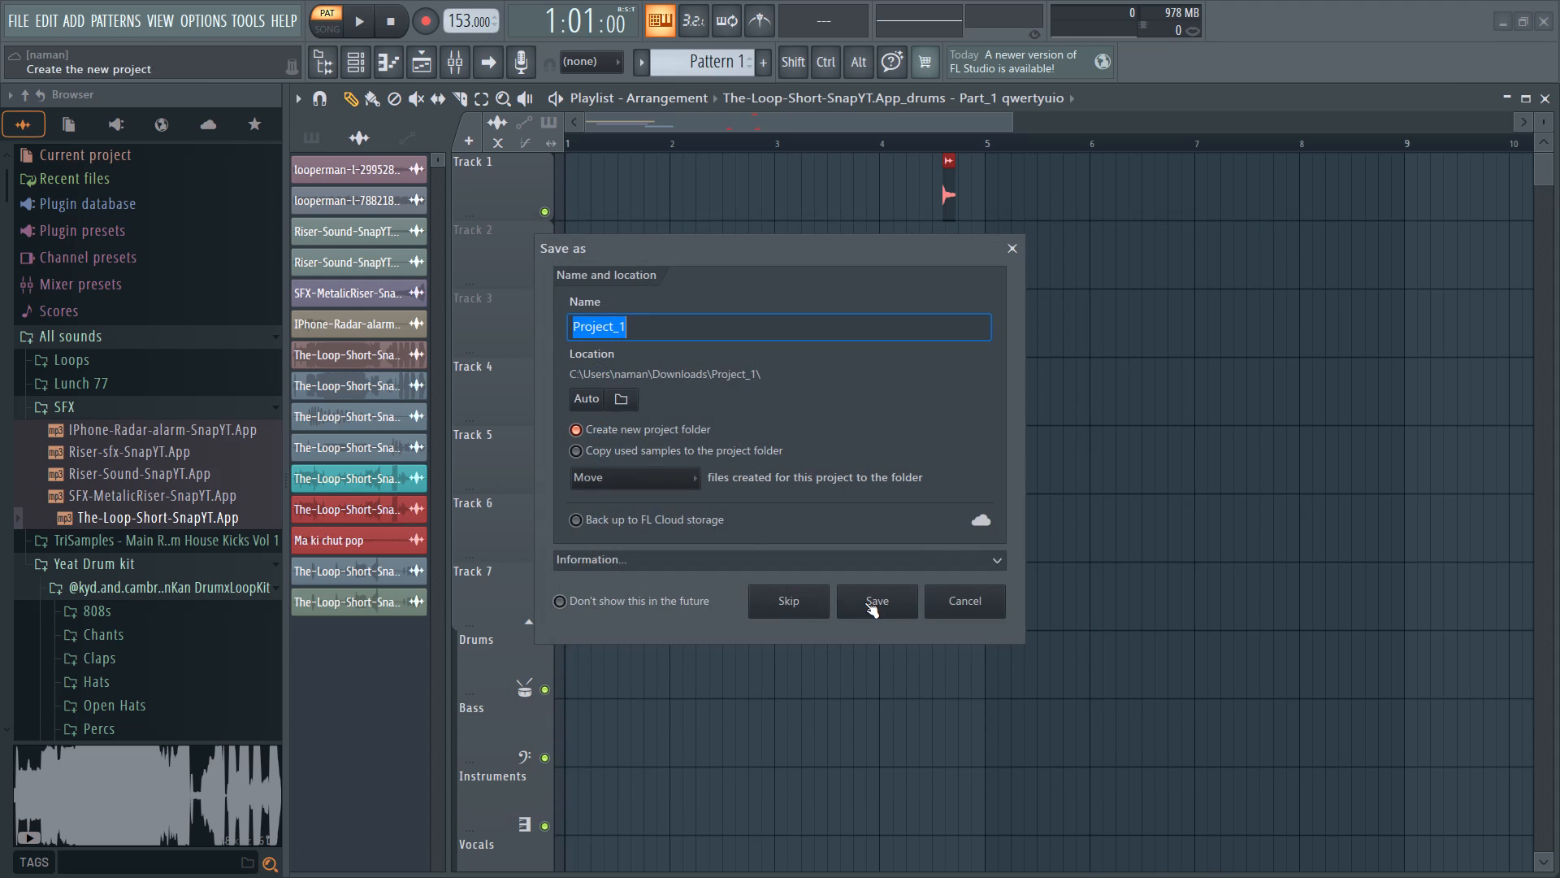
pyautogui.click(864, 602)
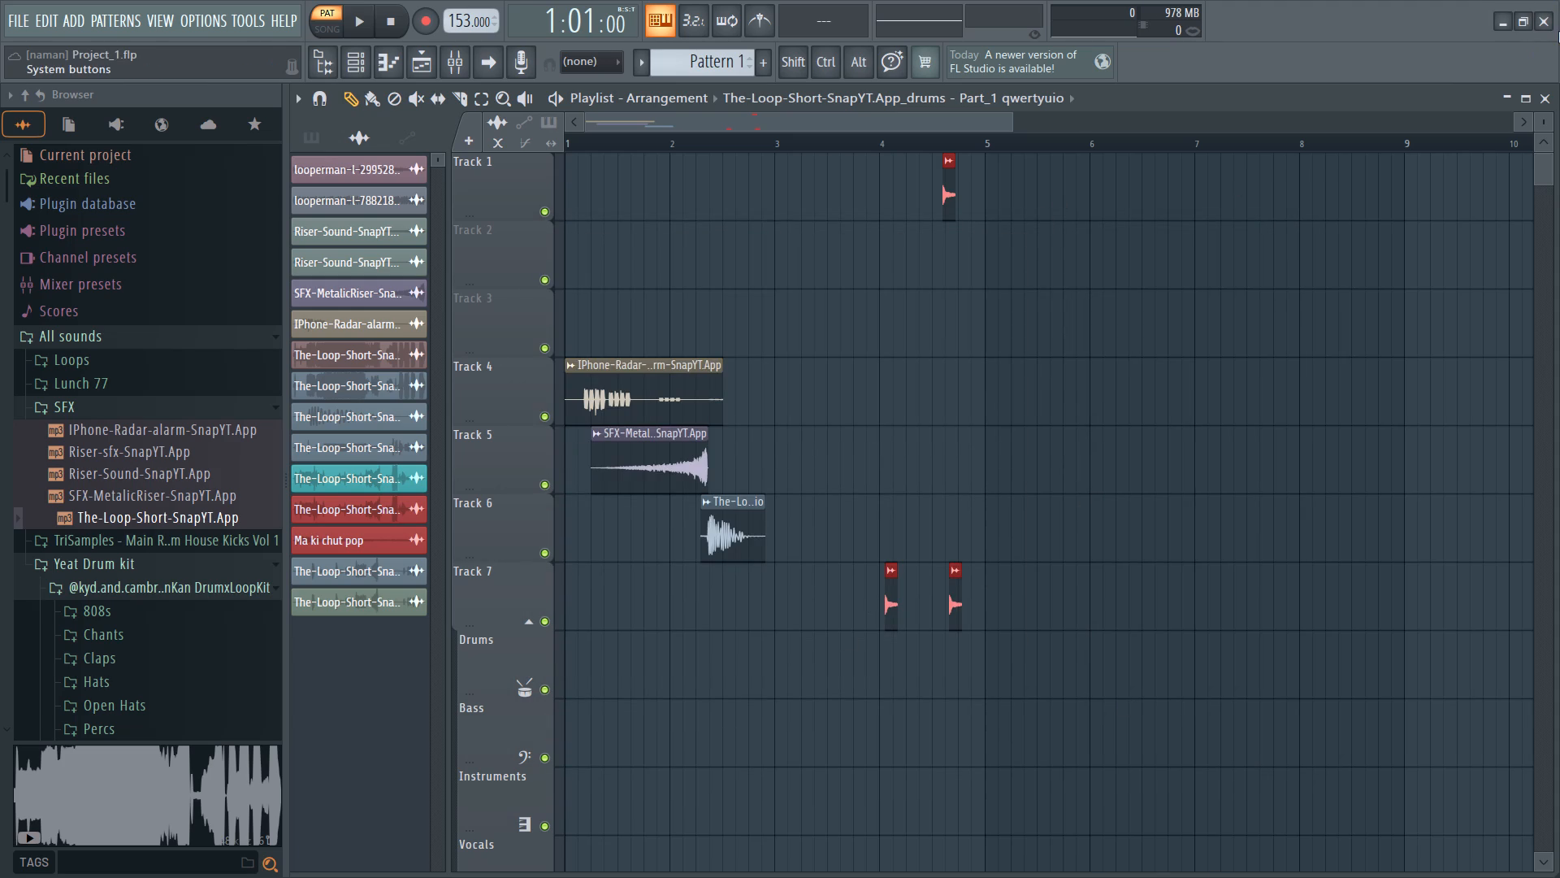
# Close FL Studio.
pyautogui.click(1550, 26)
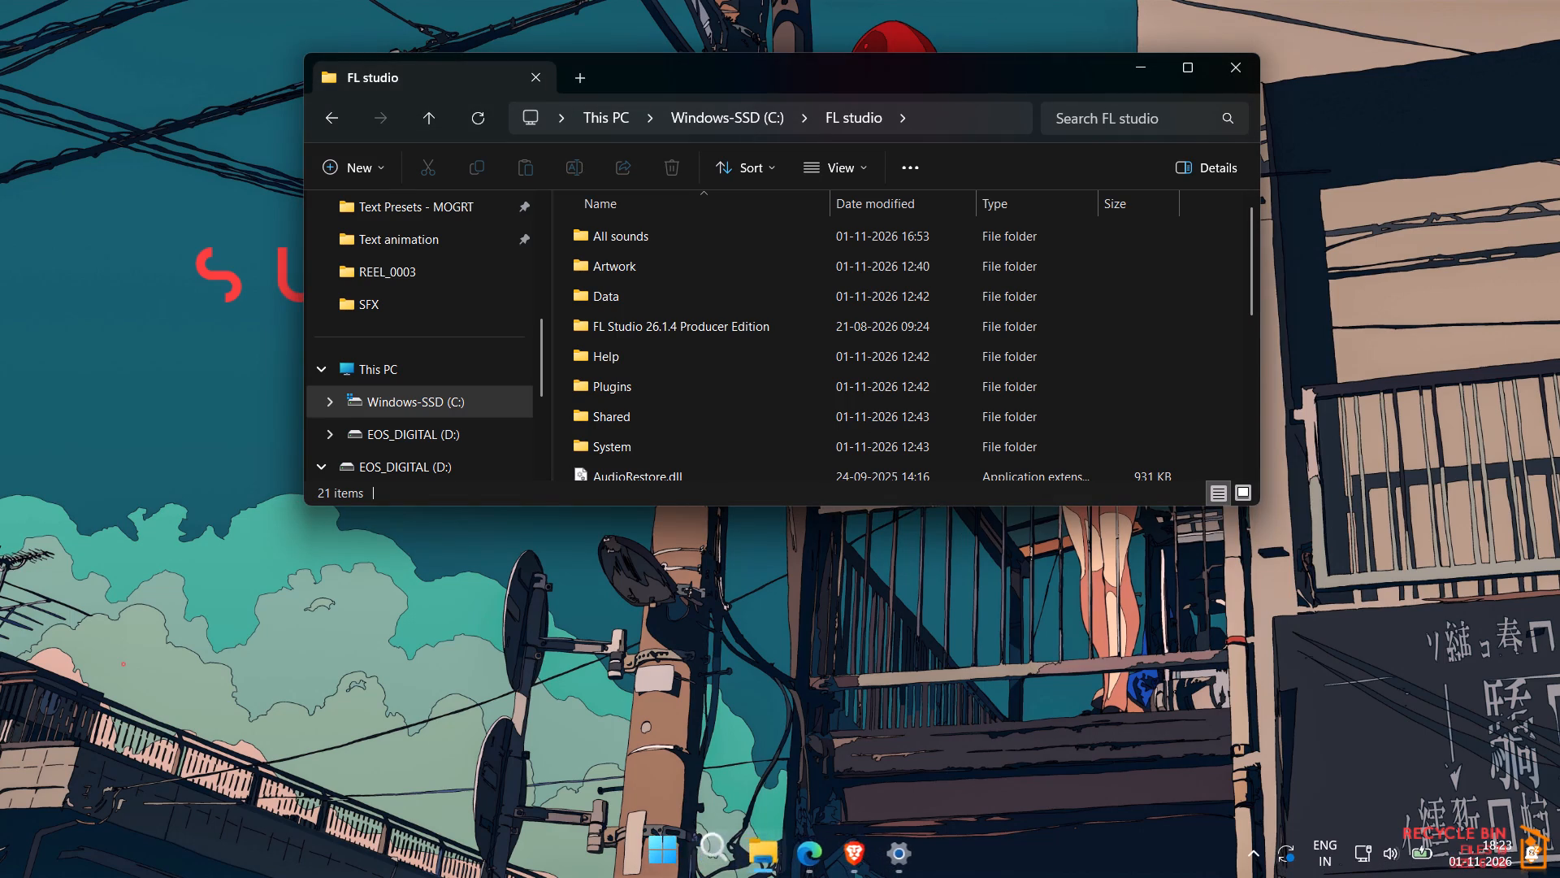
# Open the Windows power options.
pyautogui.click(673, 848)
pyautogui.click(1019, 780)
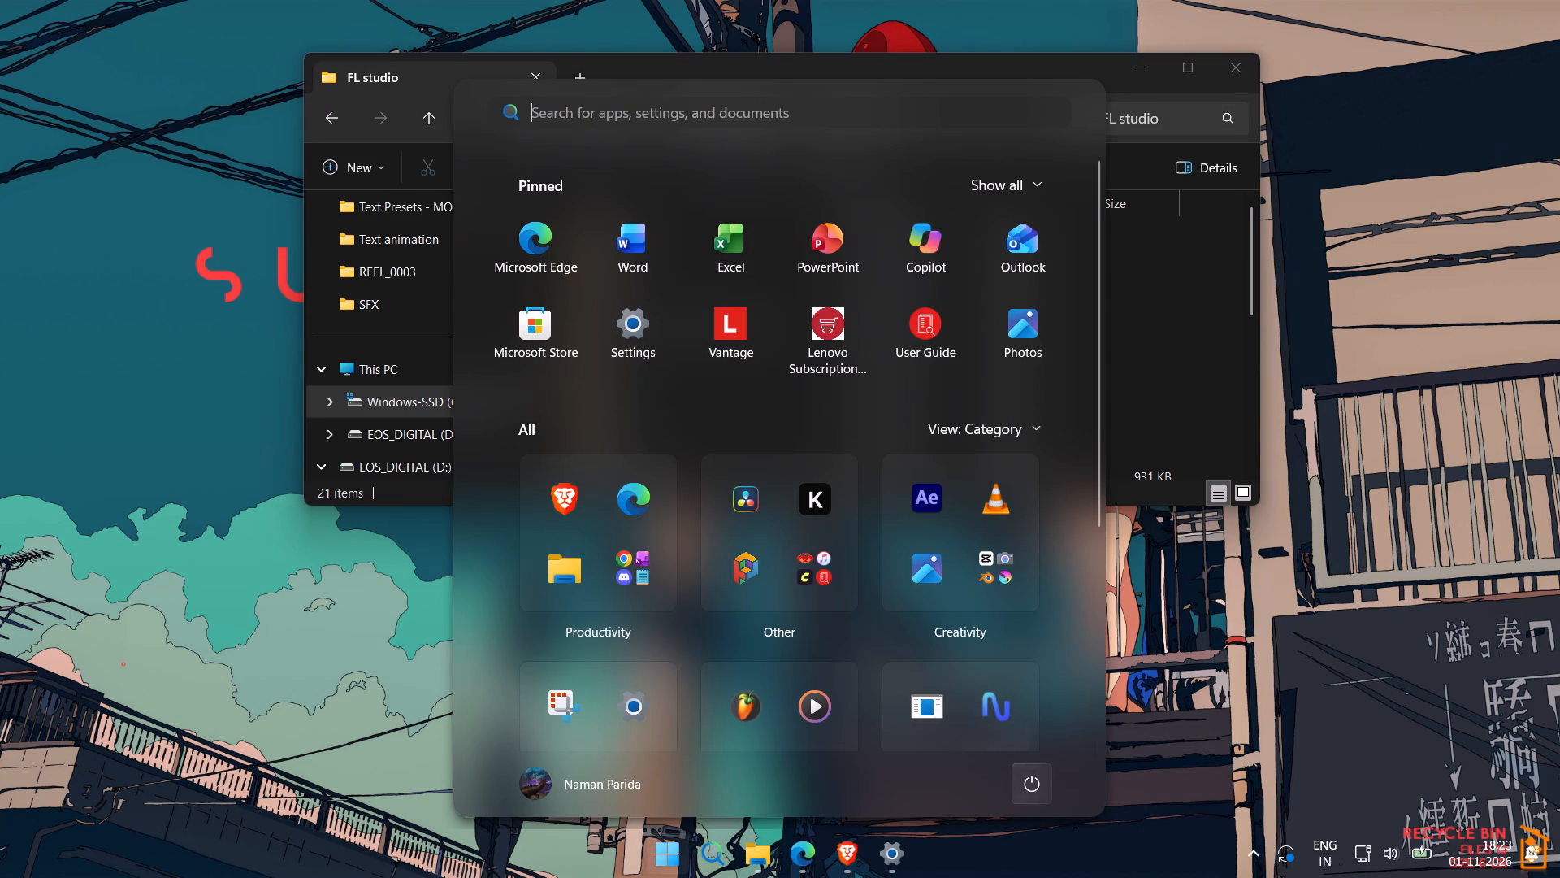